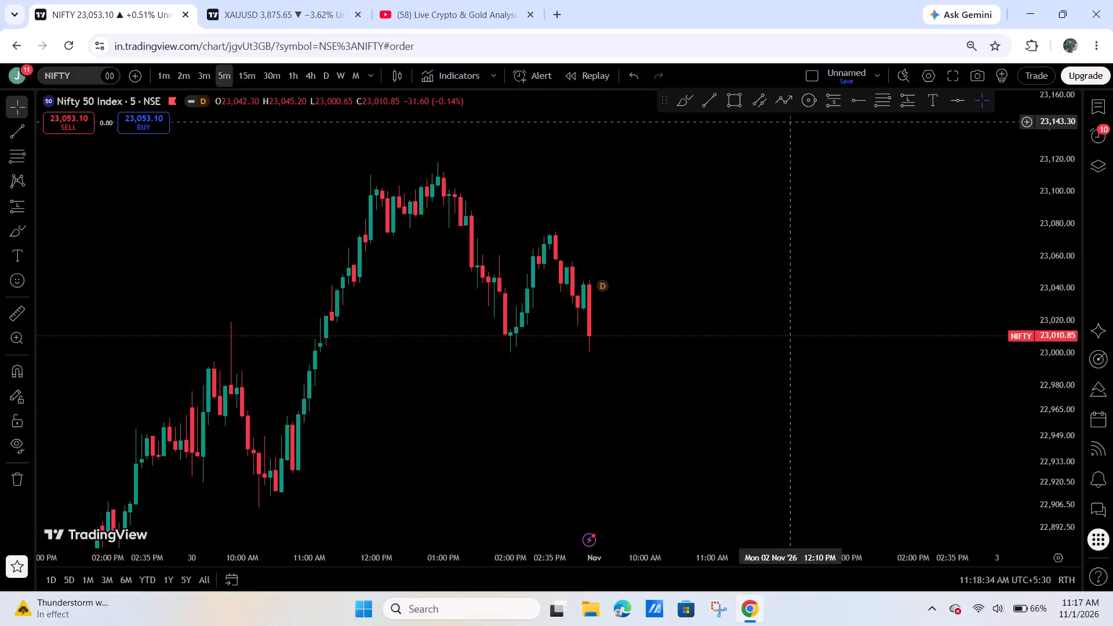
Draw a rectangle over the twin lows from 1:50 PM on 30 Oct, spanning about 23,009 to 22,997 and ending 10:35 AM on 2 Nov.
{"action": "left_click_drag", "start_coordinate": [679, 309], "coordinate": [892, 267]}
{"action": "scroll", "coordinate": [868, 323], "scroll_direction": "up", "scroll_amount": 3}
{"action": "left_click_drag", "start_coordinate": [863, 332], "coordinate": [796, 378]}
{"action": "left_click", "coordinate": [739, 99]}
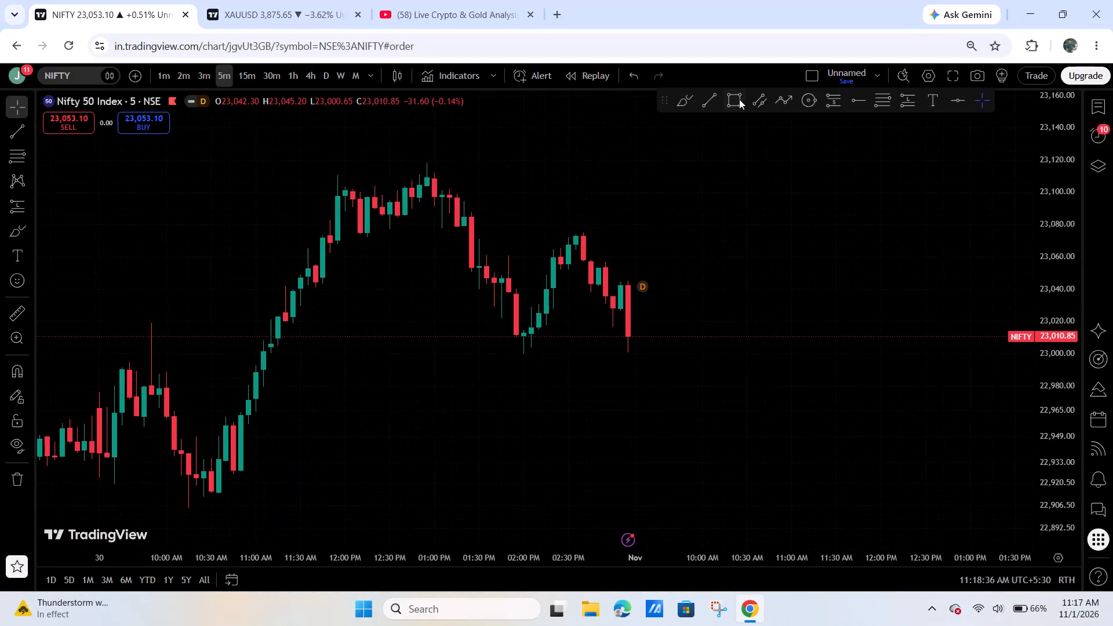
{"action": "left_click", "coordinate": [508, 339]}
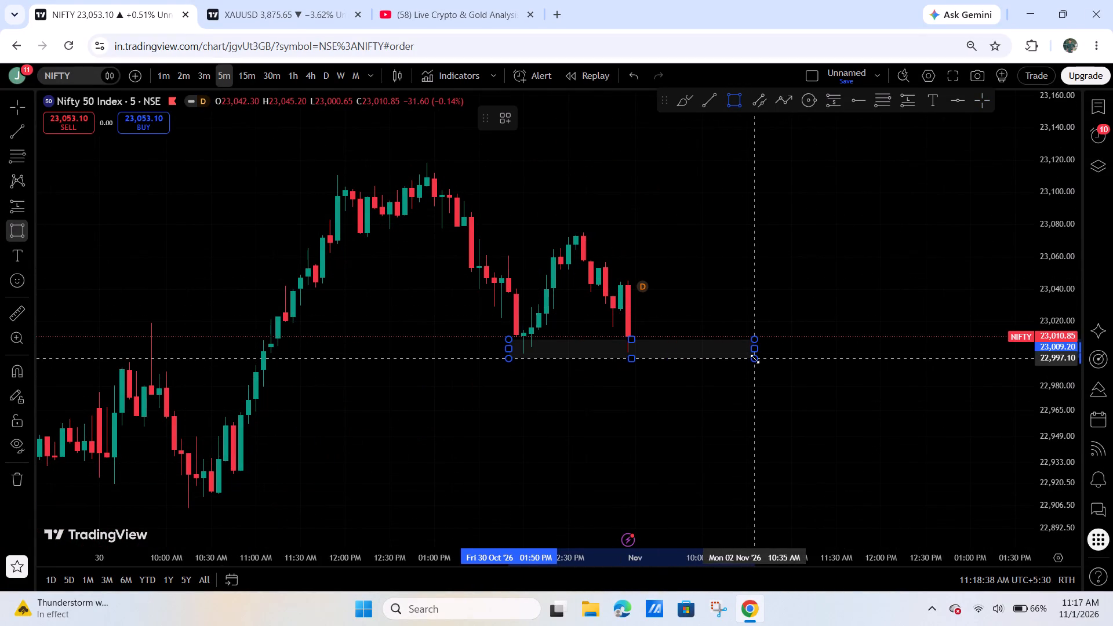
{"action": "left_click", "coordinate": [755, 359]}
Shorten the support rectangle so that it ends at about 9:45 AM on 2 Nov.
{"action": "left_click_drag", "start_coordinate": [727, 298], "coordinate": [830, 322]}
{"action": "left_click_drag", "start_coordinate": [849, 370], "coordinate": [775, 361]}
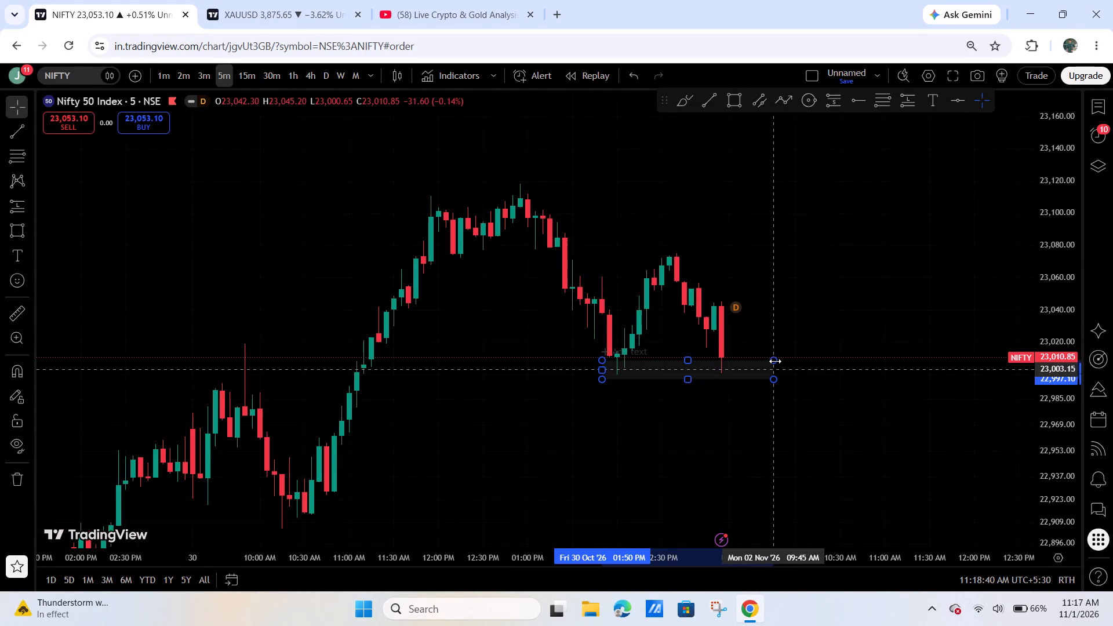
{"action": "left_click_drag", "start_coordinate": [775, 361], "coordinate": [773, 357]}
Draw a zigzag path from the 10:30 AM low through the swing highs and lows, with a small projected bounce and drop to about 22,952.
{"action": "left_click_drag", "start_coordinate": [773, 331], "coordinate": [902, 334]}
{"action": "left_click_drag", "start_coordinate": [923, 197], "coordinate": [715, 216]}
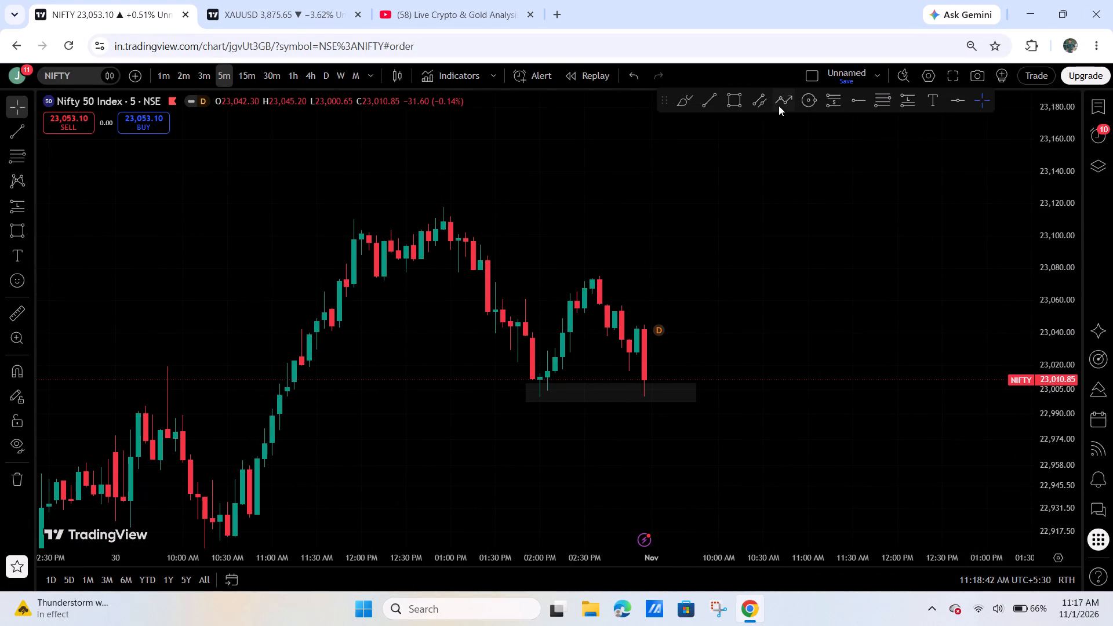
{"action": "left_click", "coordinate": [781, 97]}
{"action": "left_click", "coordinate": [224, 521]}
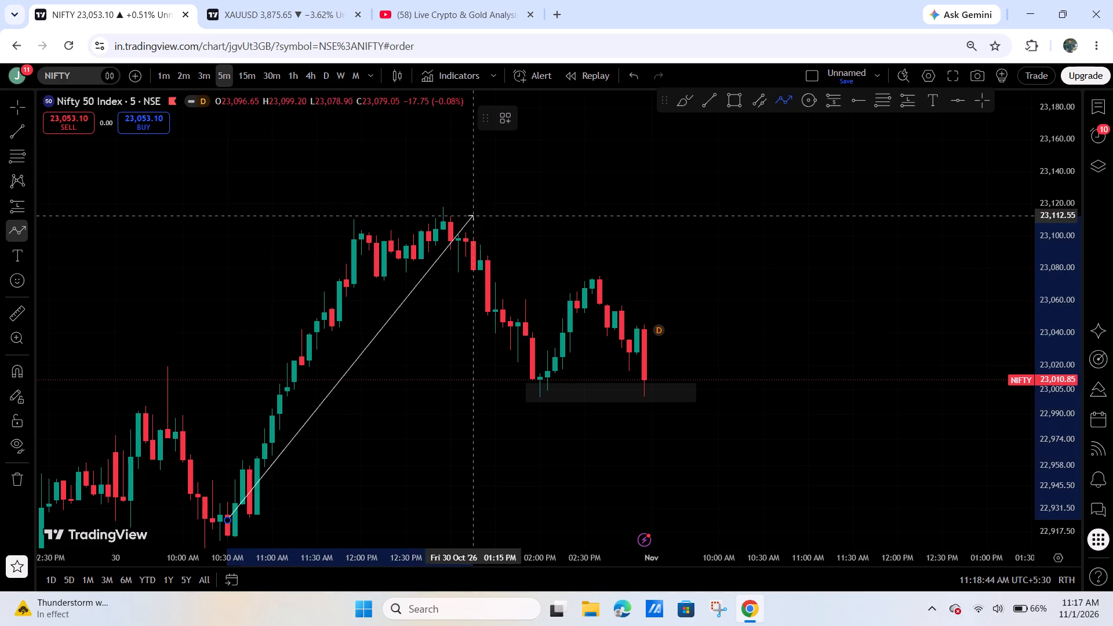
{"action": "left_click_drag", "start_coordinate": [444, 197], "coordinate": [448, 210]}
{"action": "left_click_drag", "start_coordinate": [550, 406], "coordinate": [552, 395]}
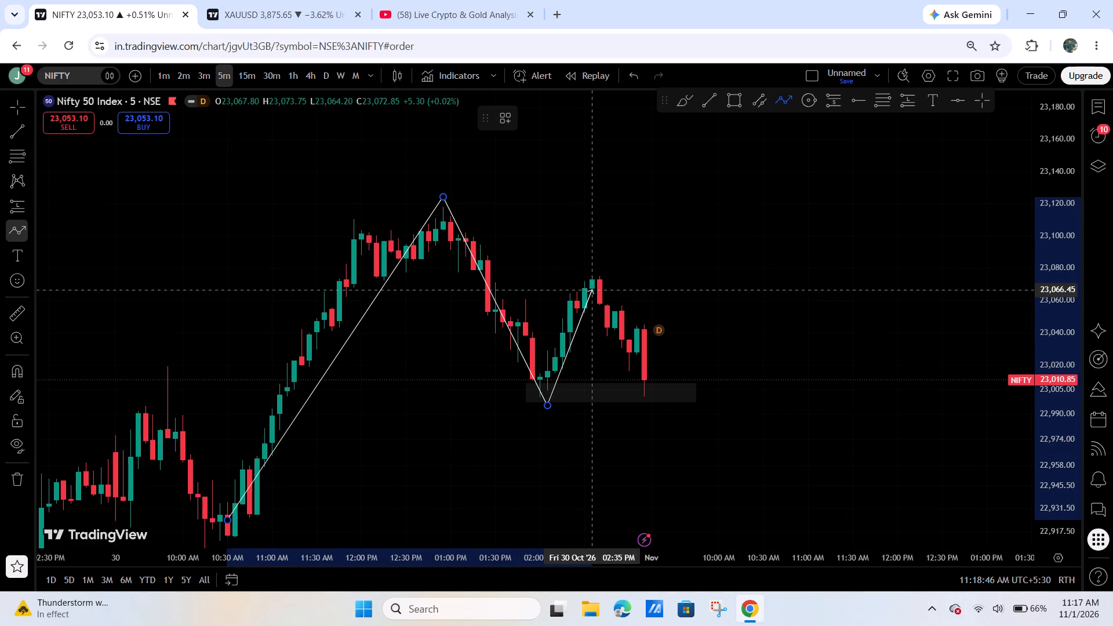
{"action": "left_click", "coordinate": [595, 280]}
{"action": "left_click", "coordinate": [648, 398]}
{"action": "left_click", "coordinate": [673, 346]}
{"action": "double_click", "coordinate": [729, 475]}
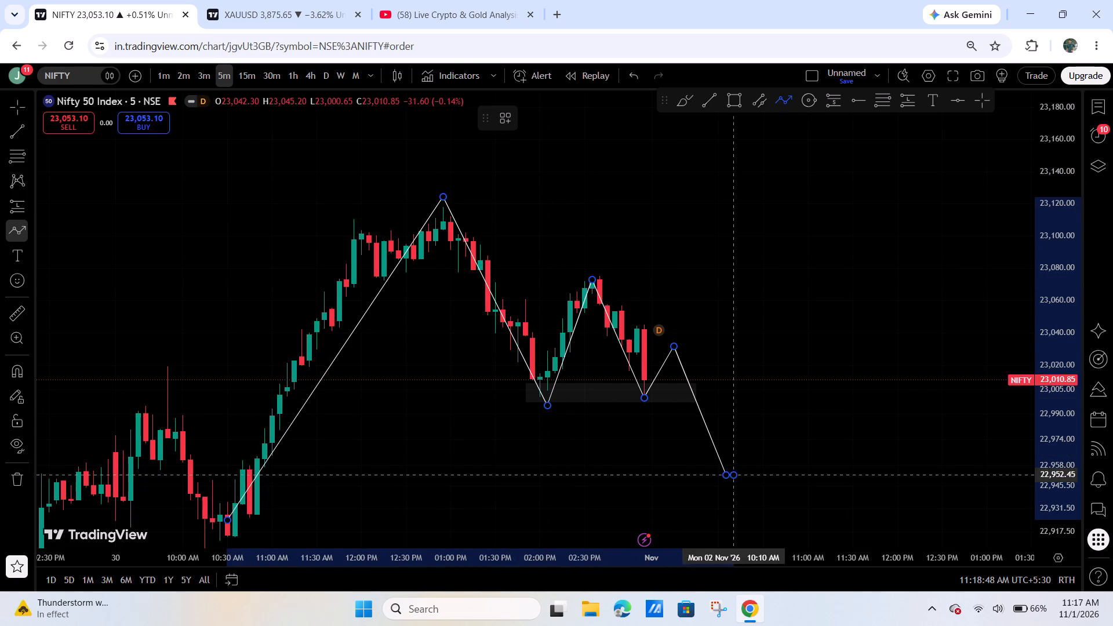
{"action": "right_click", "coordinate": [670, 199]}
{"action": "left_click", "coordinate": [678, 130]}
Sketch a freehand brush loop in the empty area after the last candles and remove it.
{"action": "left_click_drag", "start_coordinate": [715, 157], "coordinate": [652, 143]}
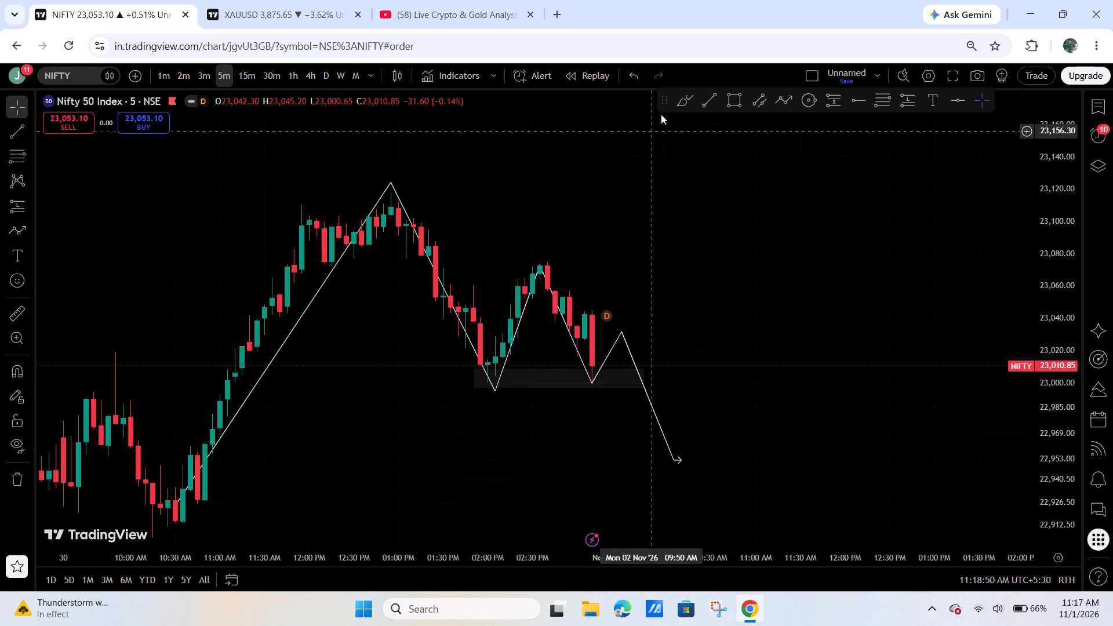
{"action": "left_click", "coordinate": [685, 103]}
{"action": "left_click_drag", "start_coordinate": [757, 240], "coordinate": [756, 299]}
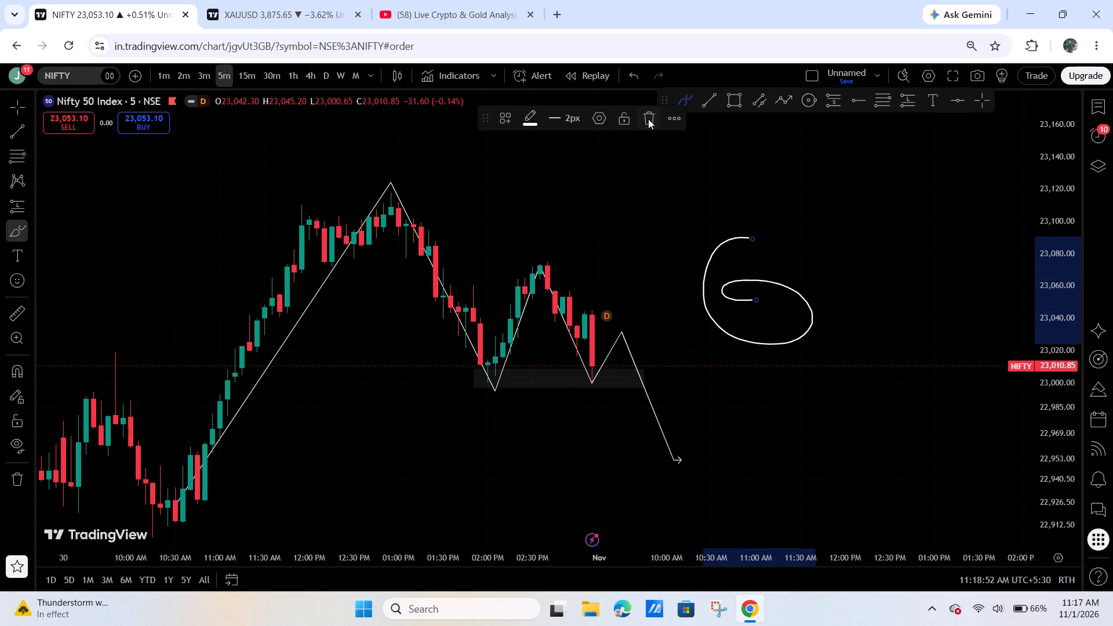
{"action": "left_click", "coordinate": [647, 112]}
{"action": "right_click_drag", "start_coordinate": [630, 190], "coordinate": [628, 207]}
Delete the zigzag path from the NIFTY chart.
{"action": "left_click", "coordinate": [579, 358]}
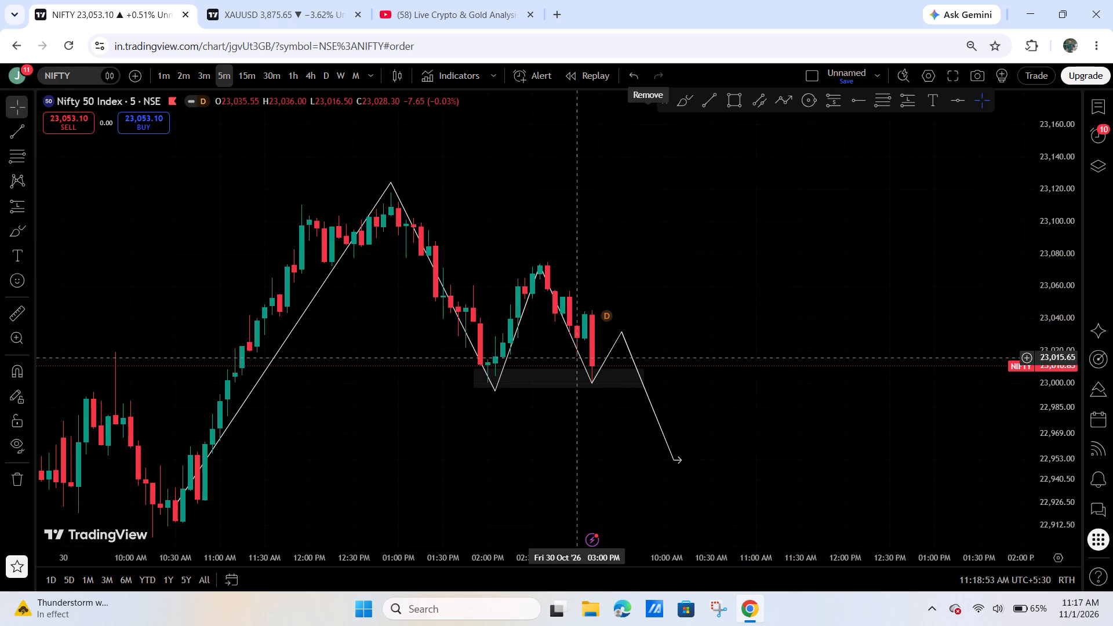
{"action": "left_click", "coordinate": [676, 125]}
Draw a wide rectangle over the double-top highs from 11:40 AM on 30 Oct, spanning about 23,121 to 23,105 and extending past the last candle.
{"action": "left_click_drag", "start_coordinate": [626, 202], "coordinate": [804, 188]}
{"action": "left_click_drag", "start_coordinate": [803, 293], "coordinate": [976, 300]}
{"action": "left_click_drag", "start_coordinate": [1051, 403], "coordinate": [1051, 283]}
{"action": "left_click_drag", "start_coordinate": [1006, 293], "coordinate": [814, 282]}
{"action": "left_click_drag", "start_coordinate": [783, 301], "coordinate": [754, 308]}
{"action": "left_click_drag", "start_coordinate": [759, 282], "coordinate": [722, 282]}
{"action": "left_click_drag", "start_coordinate": [721, 280], "coordinate": [704, 286]}
{"action": "left_click_drag", "start_coordinate": [707, 196], "coordinate": [689, 227]}
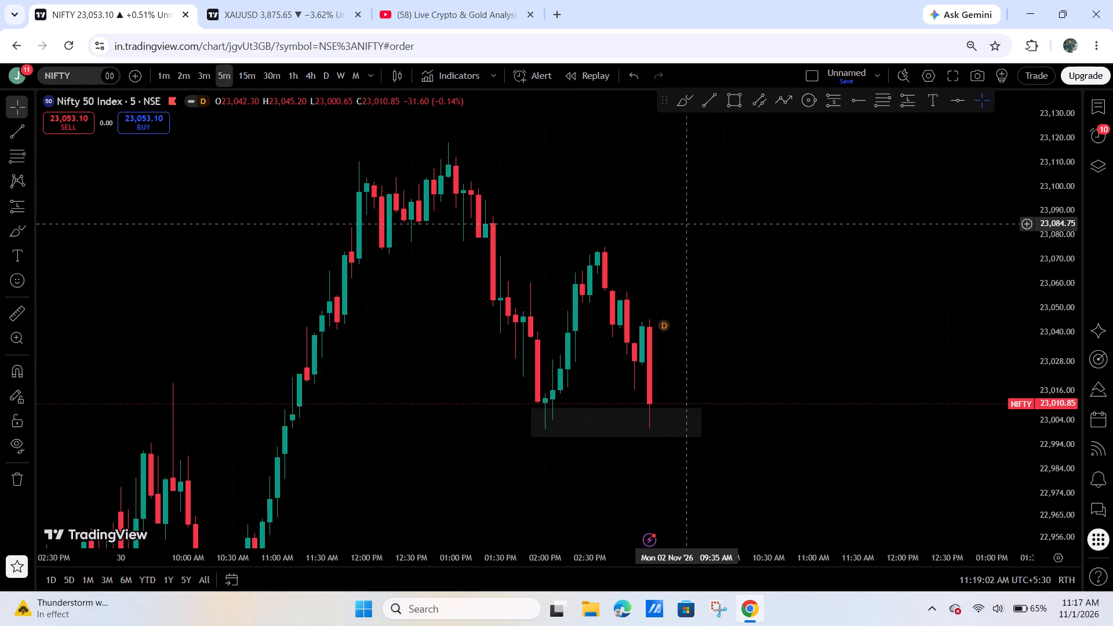
{"action": "left_click_drag", "start_coordinate": [689, 227], "coordinate": [682, 246]}
{"action": "left_click", "coordinate": [732, 95]}
{"action": "left_click", "coordinate": [328, 157]}
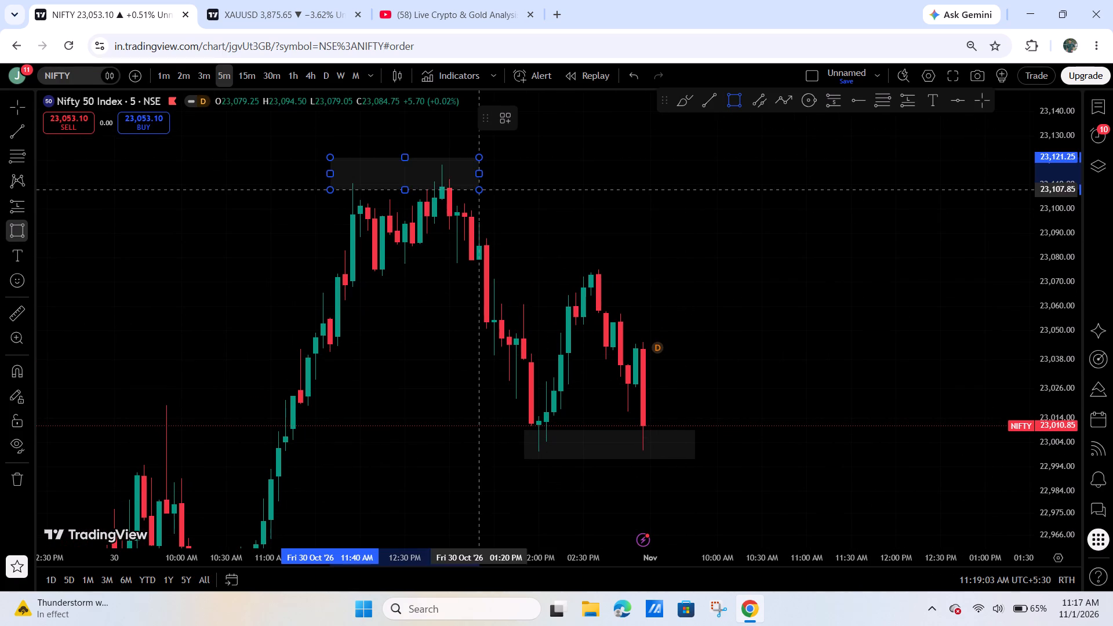
{"action": "left_click", "coordinate": [875, 198]}
Switch the NIFTY chart to the 15-minute timeframe and examine price around the marked upper and lower zones.
{"action": "left_click_drag", "start_coordinate": [790, 225], "coordinate": [750, 239]}
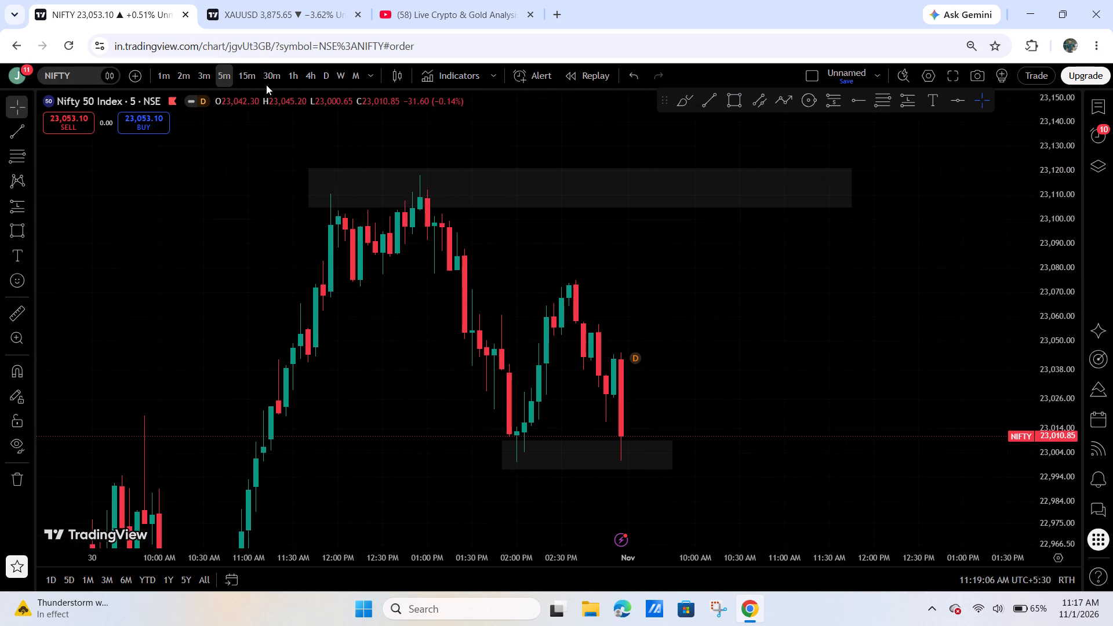
{"action": "left_click", "coordinate": [243, 78]}
{"action": "left_click_drag", "start_coordinate": [722, 332], "coordinate": [808, 316]}
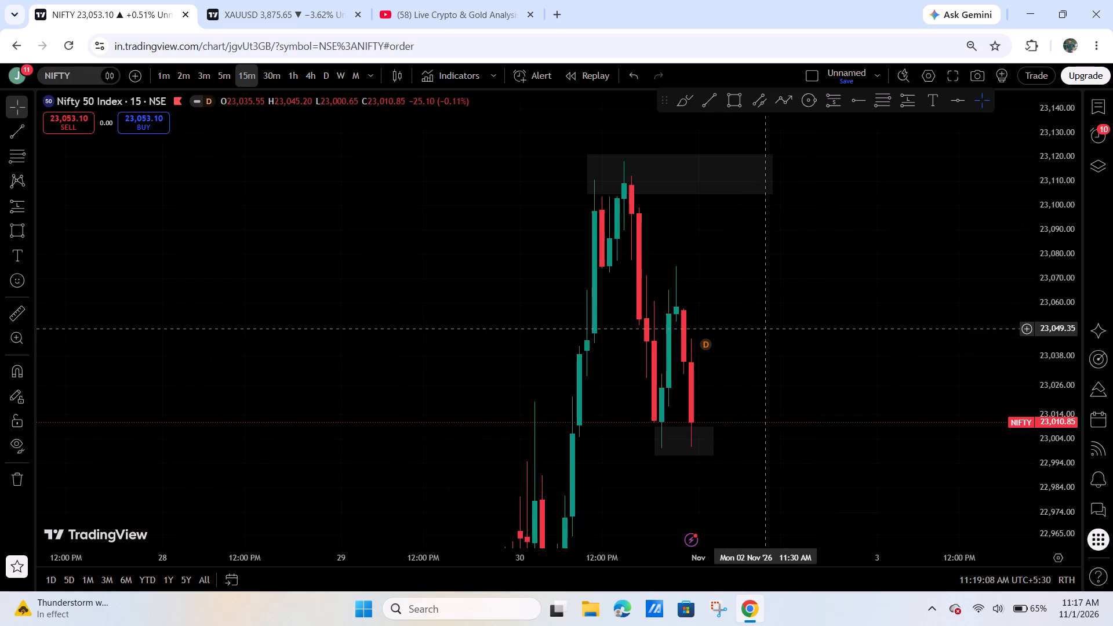
{"action": "left_click_drag", "start_coordinate": [783, 347], "coordinate": [784, 345]}
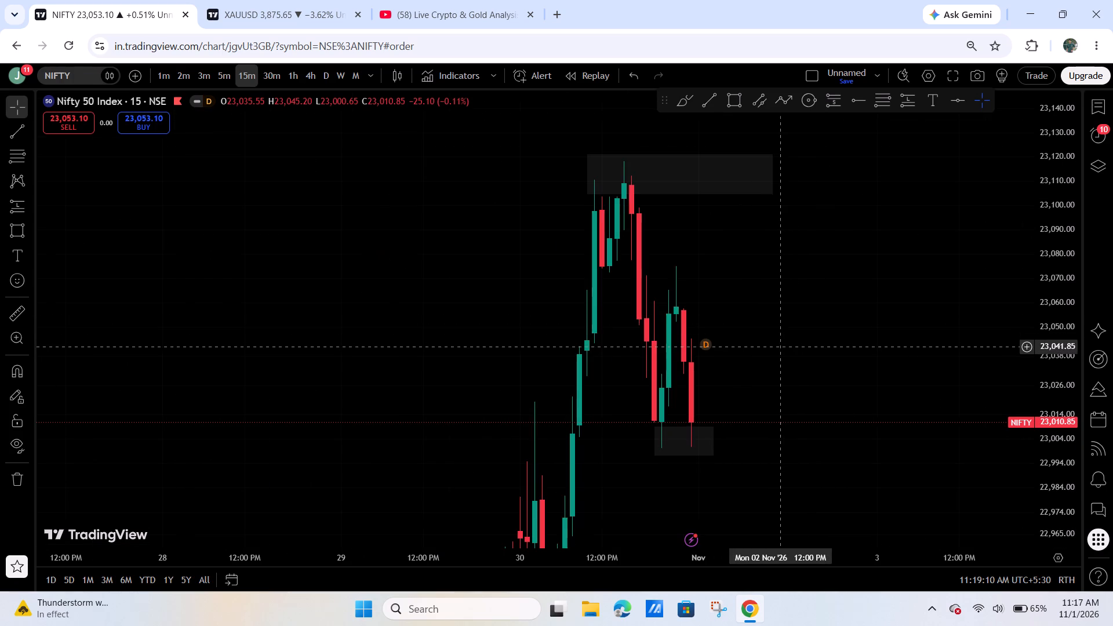
{"action": "left_click_drag", "start_coordinate": [784, 345], "coordinate": [906, 328]}
{"action": "left_click_drag", "start_coordinate": [1044, 192], "coordinate": [1024, 388]}
{"action": "left_click_drag", "start_coordinate": [963, 417], "coordinate": [830, 407]}
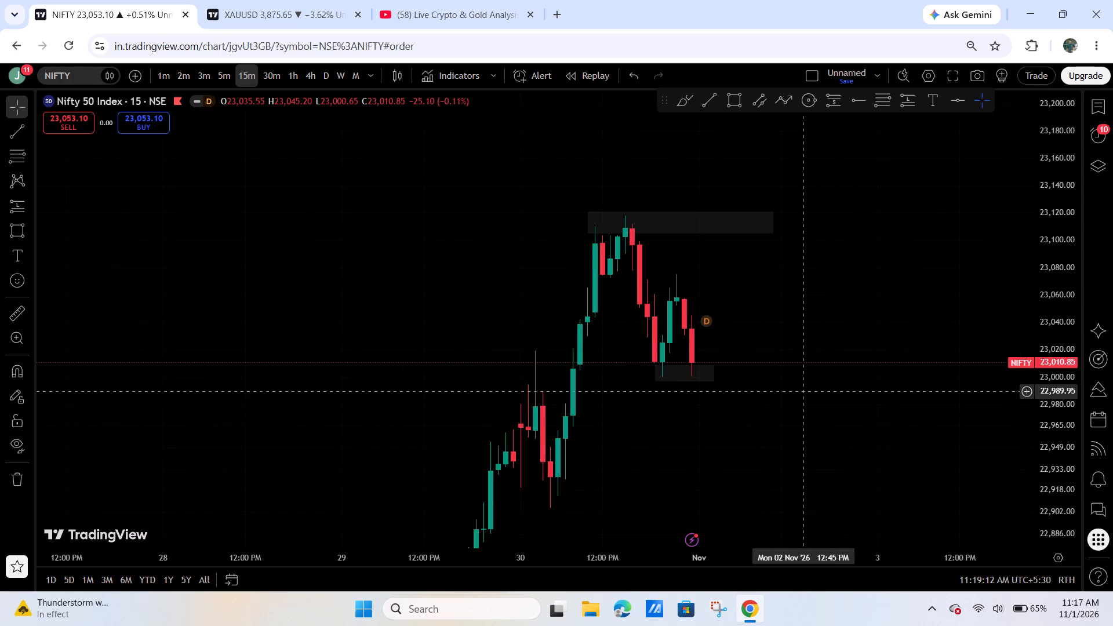
{"action": "left_click_drag", "start_coordinate": [781, 451], "coordinate": [738, 372]}
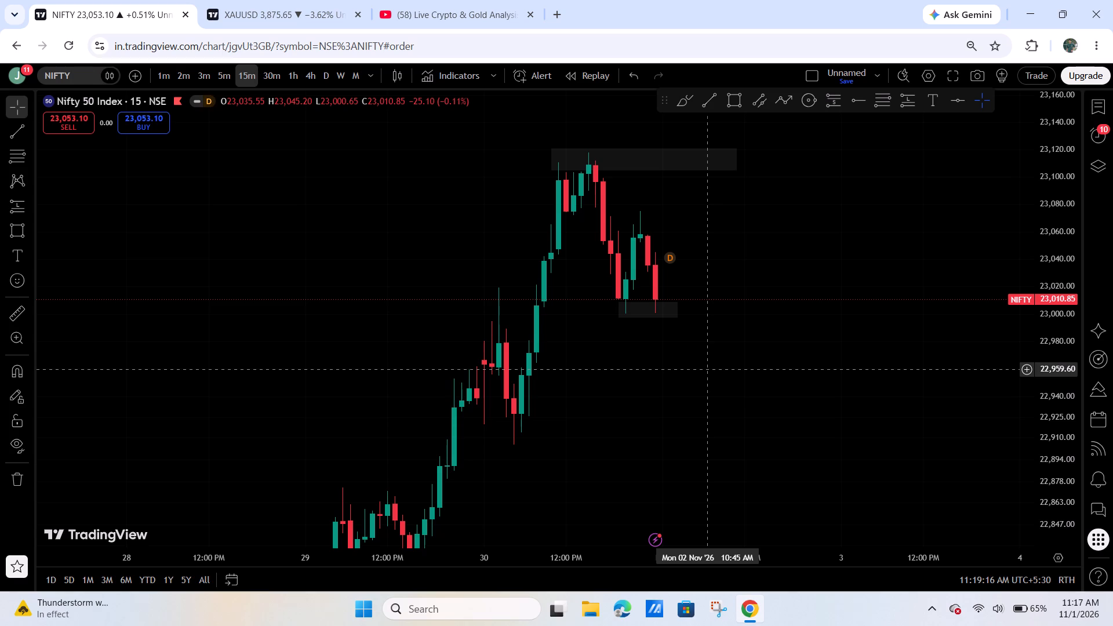
Switch to the XAUUSD 4-hour chart and examine the price structure around the marked support zone and the latest drop.
{"action": "left_click", "coordinate": [234, 0]}
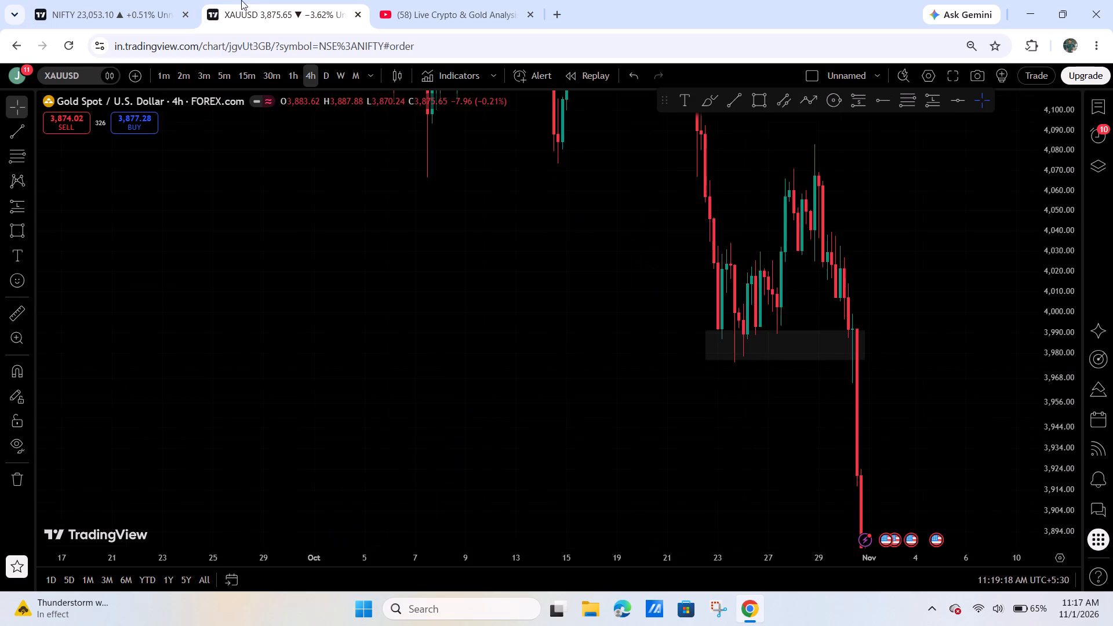
{"action": "scroll", "coordinate": [897, 409], "scroll_direction": "up", "scroll_amount": 4}
{"action": "left_click_drag", "start_coordinate": [1057, 234], "coordinate": [1041, 374]}
{"action": "left_click_drag", "start_coordinate": [1017, 385], "coordinate": [863, 394]}
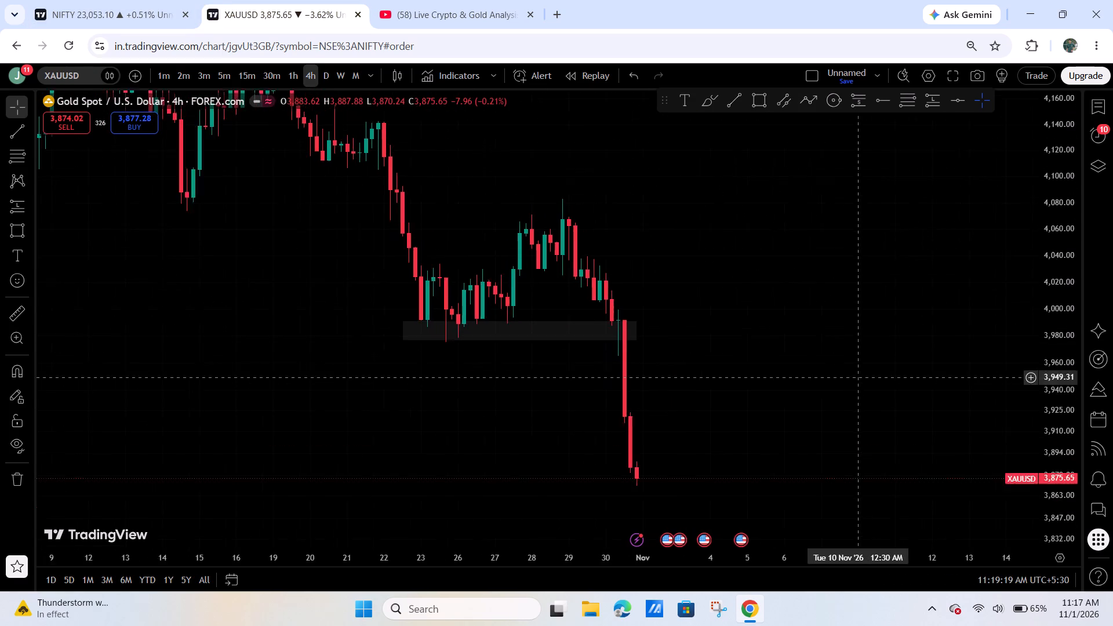
{"action": "left_click_drag", "start_coordinate": [863, 394], "coordinate": [873, 413]}
{"action": "left_click_drag", "start_coordinate": [772, 319], "coordinate": [886, 359]}
{"action": "left_click_drag", "start_coordinate": [555, 226], "coordinate": [788, 305]}
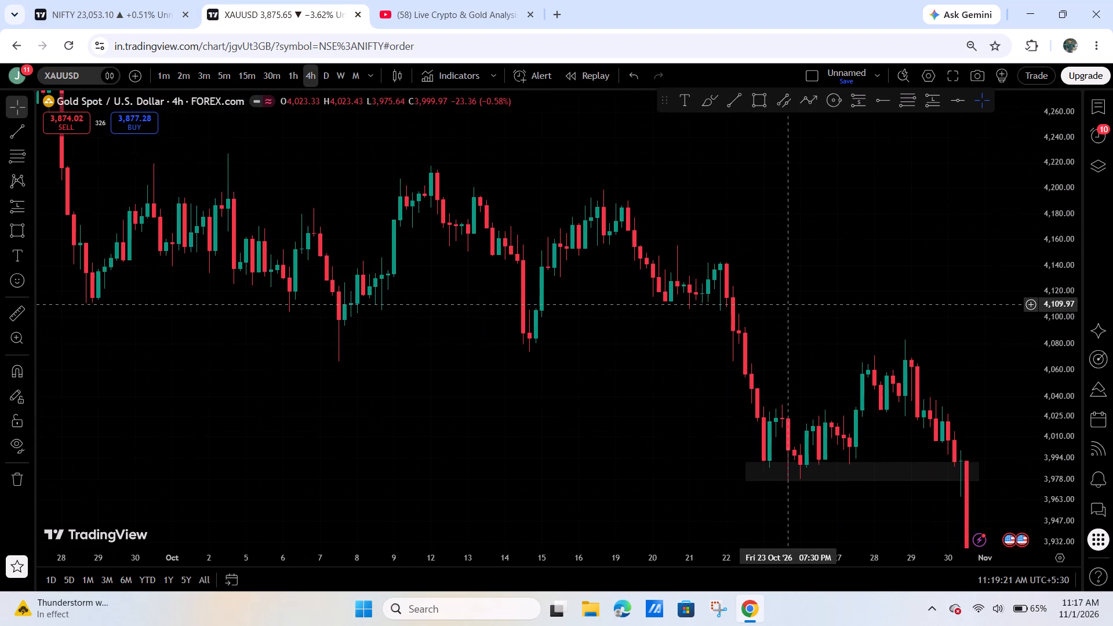
{"action": "left_click_drag", "start_coordinate": [788, 305], "coordinate": [790, 305]}
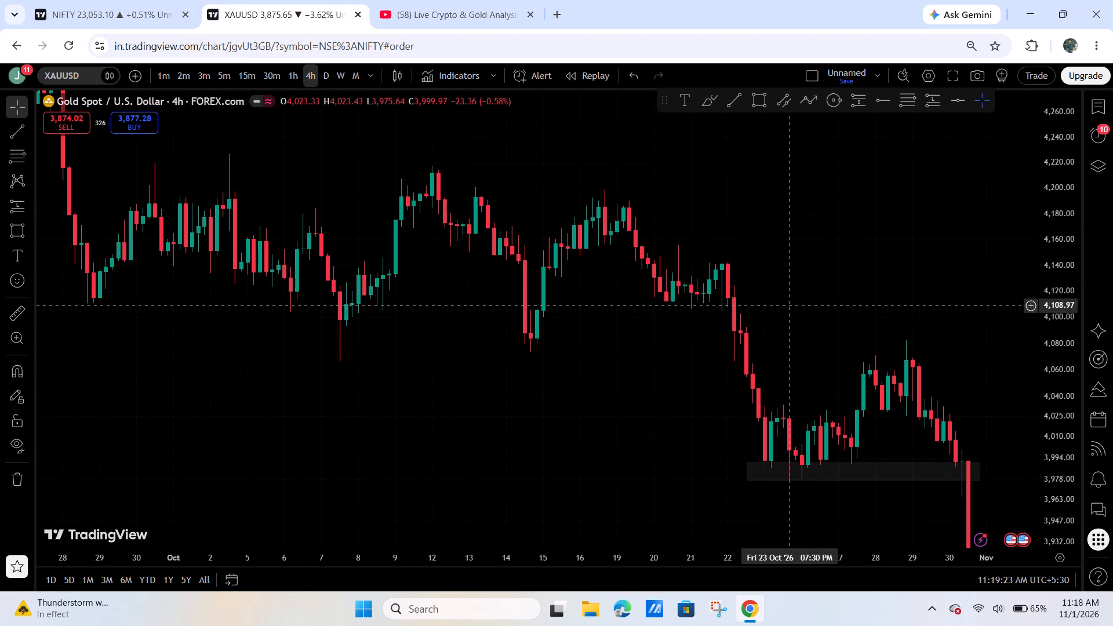
{"action": "scroll", "coordinate": [790, 318], "scroll_direction": "down", "scroll_amount": 4}
{"action": "left_click_drag", "start_coordinate": [739, 342], "coordinate": [631, 344]}
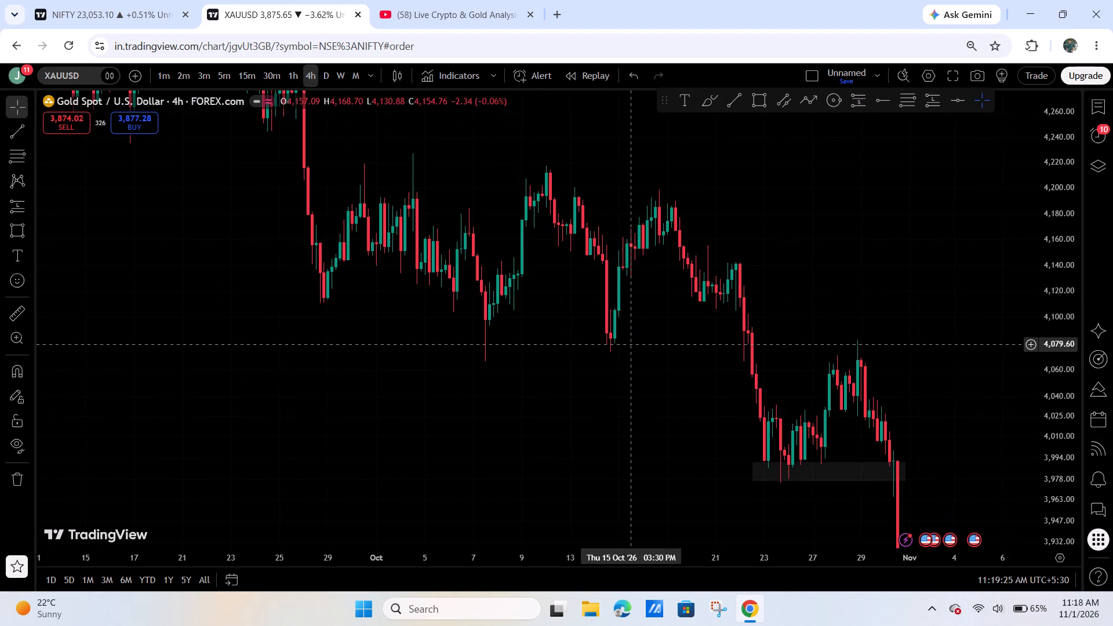
{"action": "left_click_drag", "start_coordinate": [631, 344], "coordinate": [630, 344]}
{"action": "left_click_drag", "start_coordinate": [630, 344], "coordinate": [387, 227]}
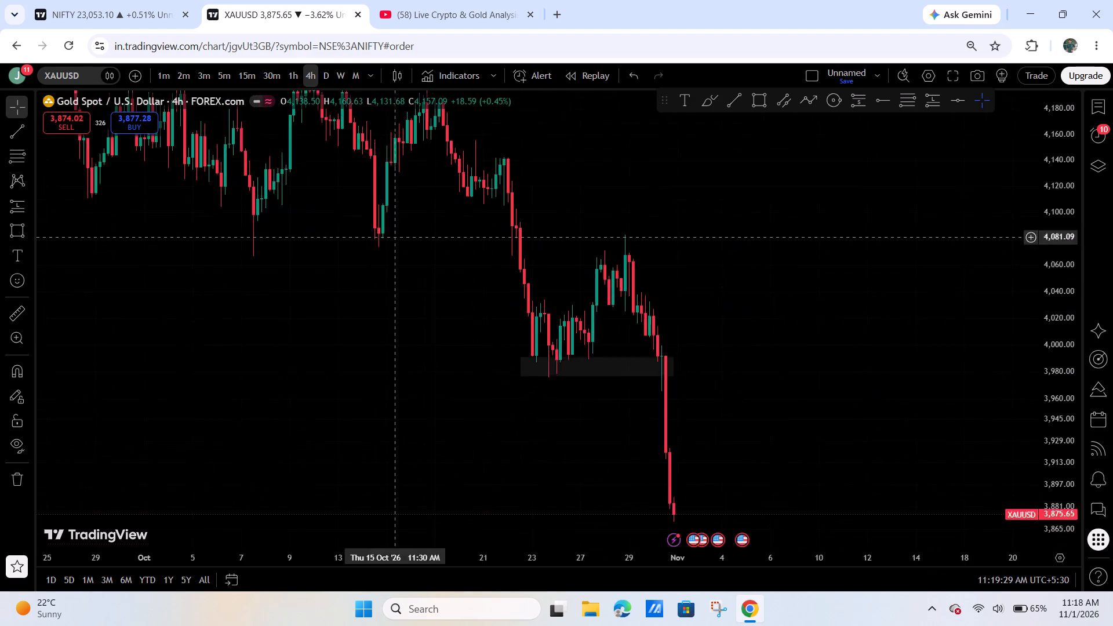
{"action": "left_click_drag", "start_coordinate": [387, 227], "coordinate": [366, 165]}
{"action": "scroll", "coordinate": [801, 399], "scroll_direction": "up", "scroll_amount": 5}
{"action": "left_click_drag", "start_coordinate": [661, 377], "coordinate": [775, 350]}
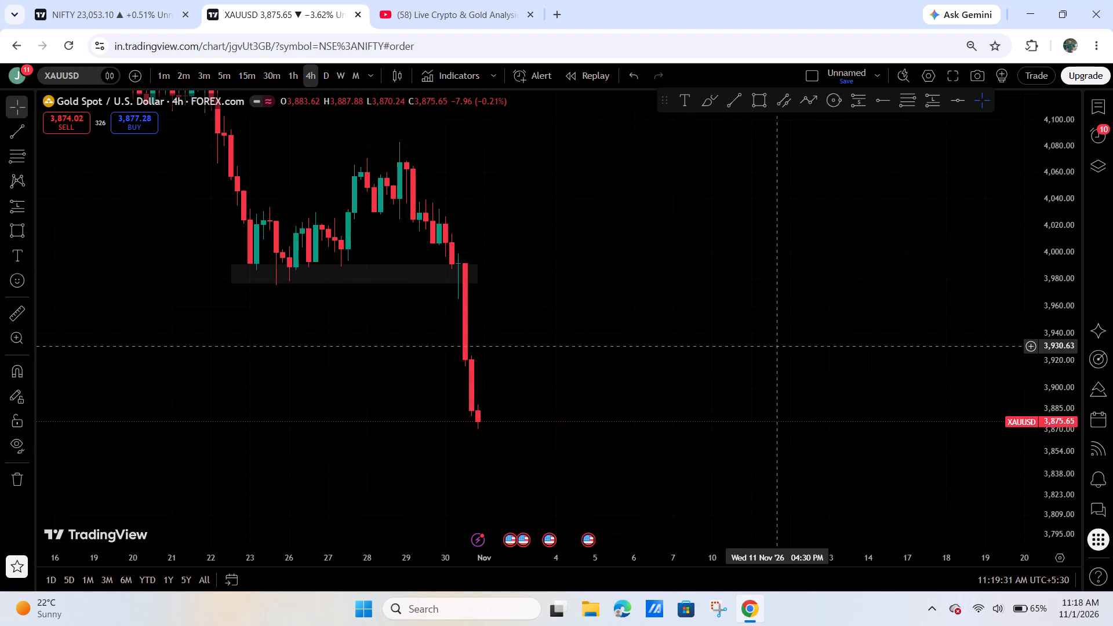
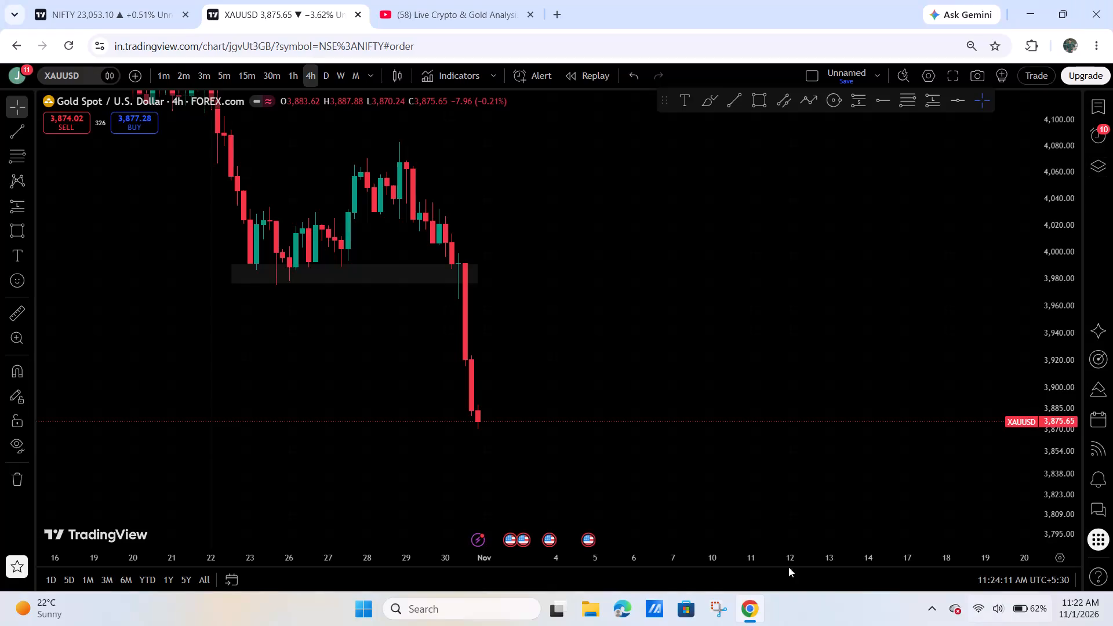
Switch the XAUUSD chart to the 1-hour timeframe.
{"action": "left_click_drag", "start_coordinate": [653, 330], "coordinate": [754, 309]}
{"action": "left_click", "coordinate": [302, 72]}
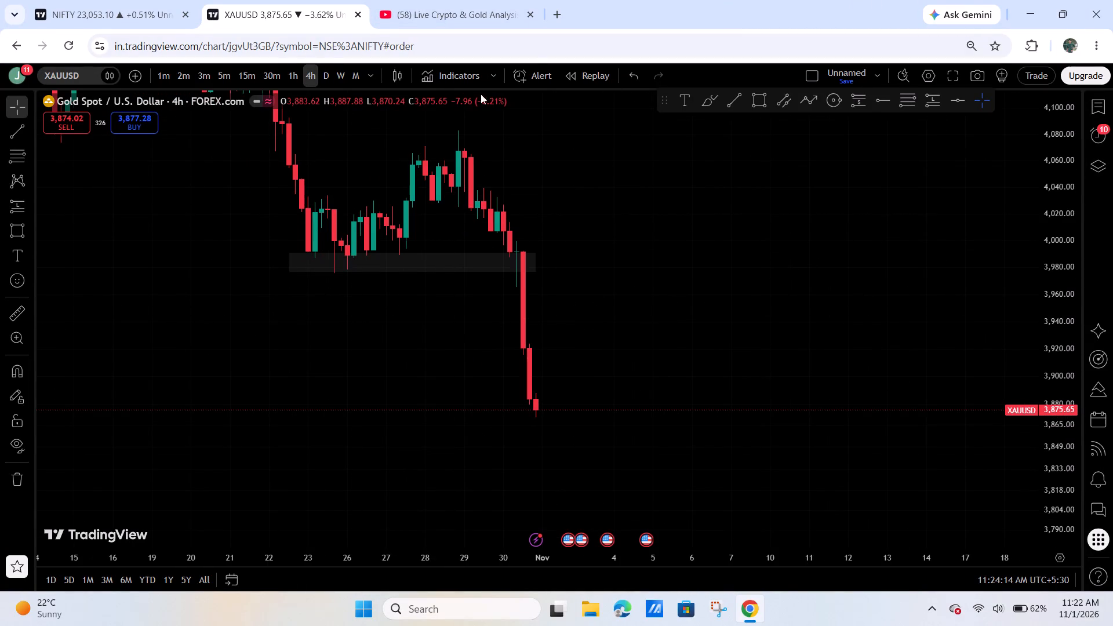
{"action": "left_click", "coordinate": [287, 74]}
{"action": "scroll", "coordinate": [633, 311], "scroll_direction": "down", "scroll_amount": 6}
{"action": "left_click_drag", "start_coordinate": [639, 337], "coordinate": [643, 431]}
{"action": "left_click_drag", "start_coordinate": [649, 298], "coordinate": [730, 307]}
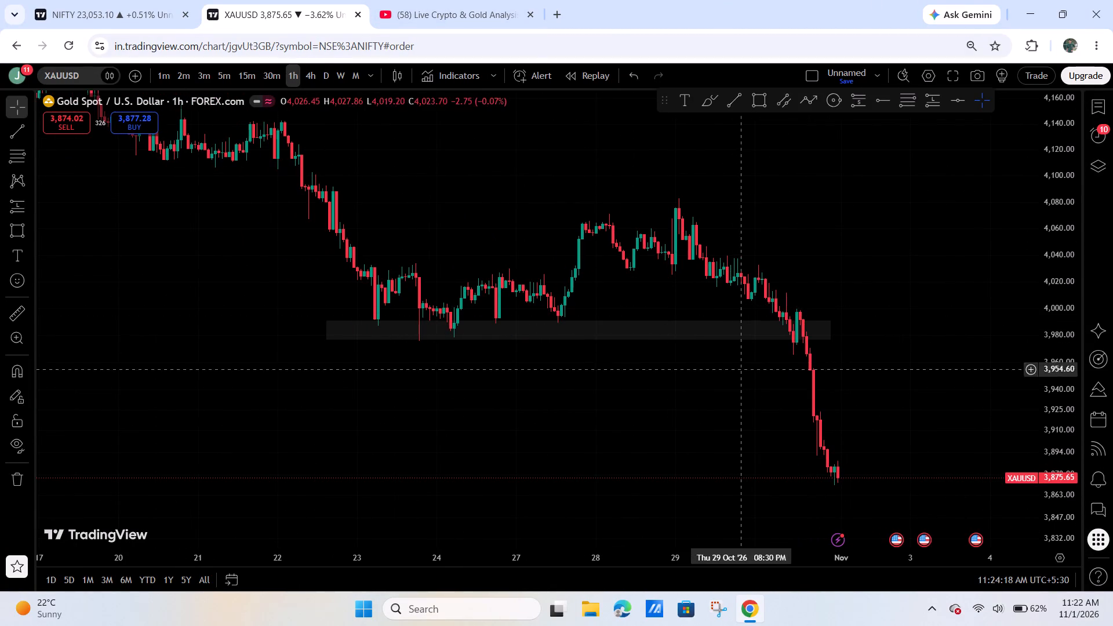
Remove the existing support zone rectangle from the XAUUSD chart.
{"action": "right_click", "coordinate": [759, 229]}
{"action": "left_click", "coordinate": [817, 507]}
Draw a rising parallel channel with its lower line from about 3,973 on 23 Oct to 4,024 on 30 Oct, its upper line near the 29 Oct high.
{"action": "left_click_drag", "start_coordinate": [758, 378], "coordinate": [778, 432]}
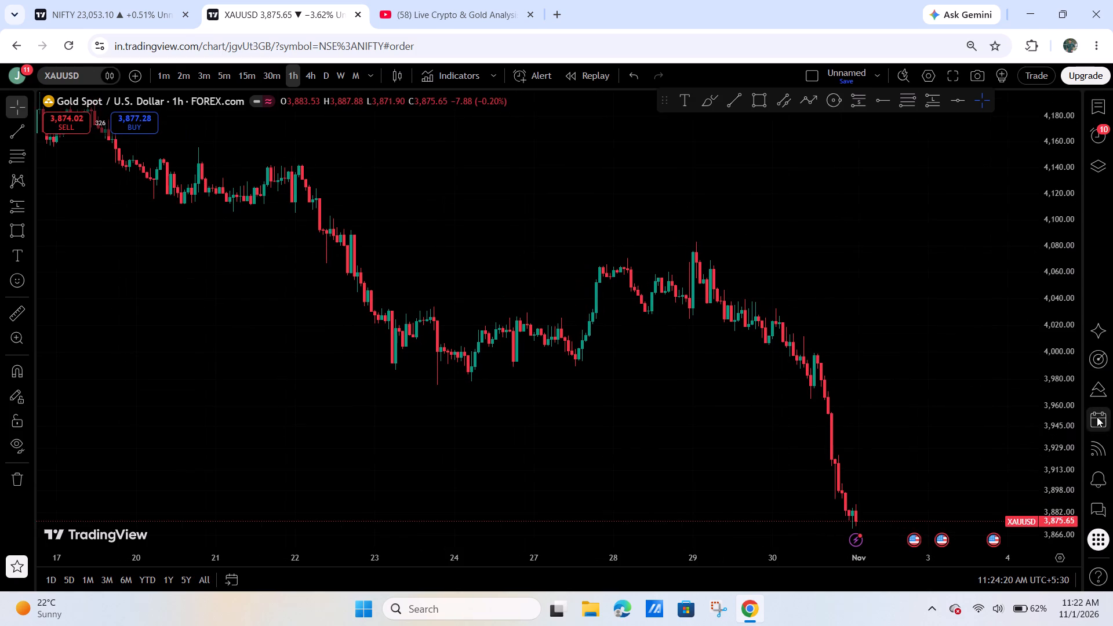
{"action": "left_click_drag", "start_coordinate": [1071, 420], "coordinate": [1067, 296]}
{"action": "left_click_drag", "start_coordinate": [995, 356], "coordinate": [904, 327]}
{"action": "left_click", "coordinate": [777, 104]}
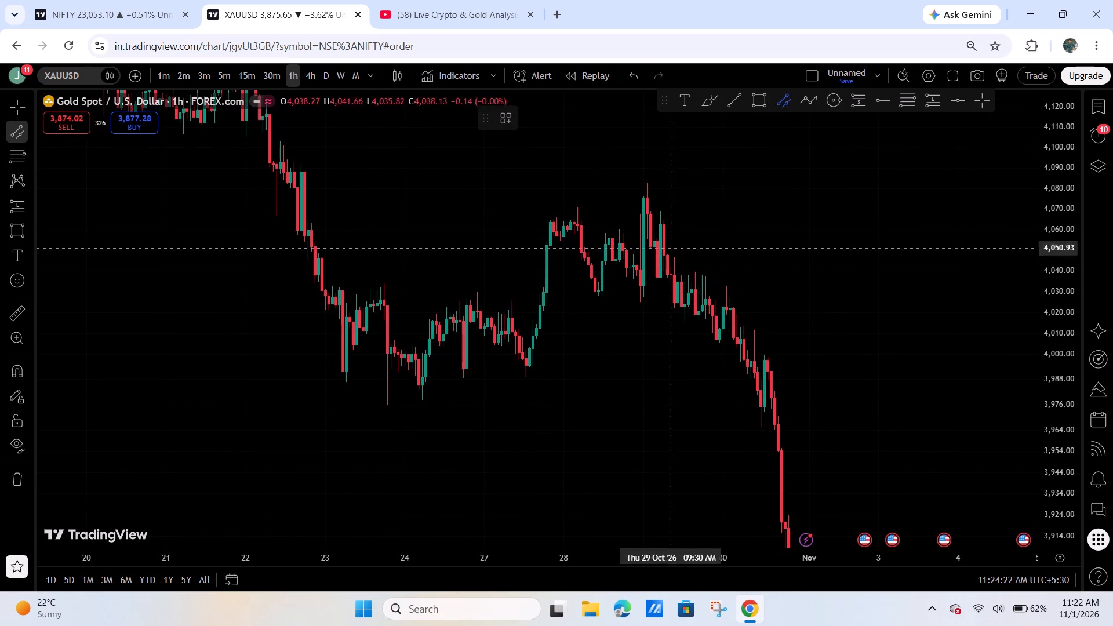
{"action": "left_click_drag", "start_coordinate": [376, 410], "coordinate": [390, 409]}
{"action": "left_click", "coordinate": [758, 305]}
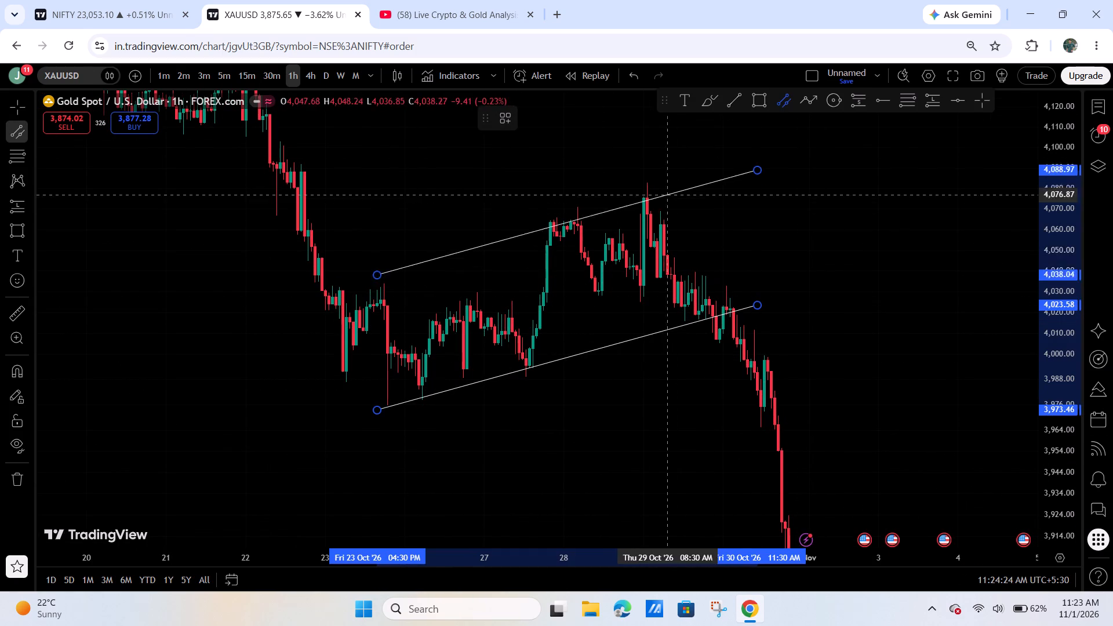
{"action": "left_click", "coordinate": [645, 184]}
Fit the channel's upper line to the swing highs, ending near 4,094, and extend the channel's start back to 23 Oct 07:30 AM.
{"action": "left_click_drag", "start_coordinate": [568, 203], "coordinate": [572, 213]}
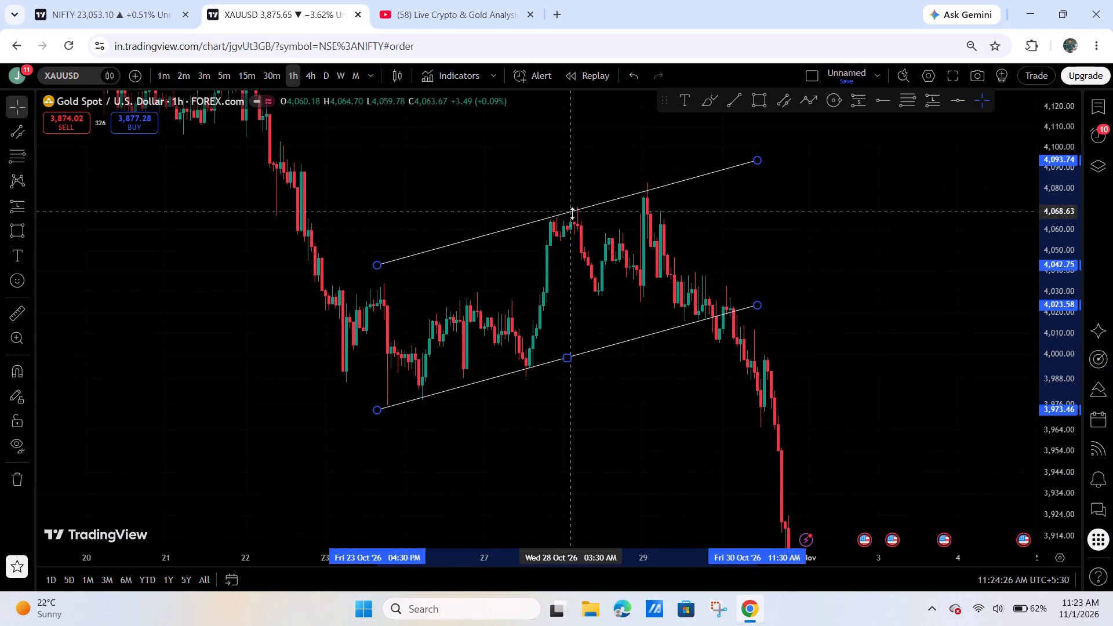
{"action": "left_click_drag", "start_coordinate": [572, 213], "coordinate": [571, 210]}
{"action": "left_click", "coordinate": [373, 263]}
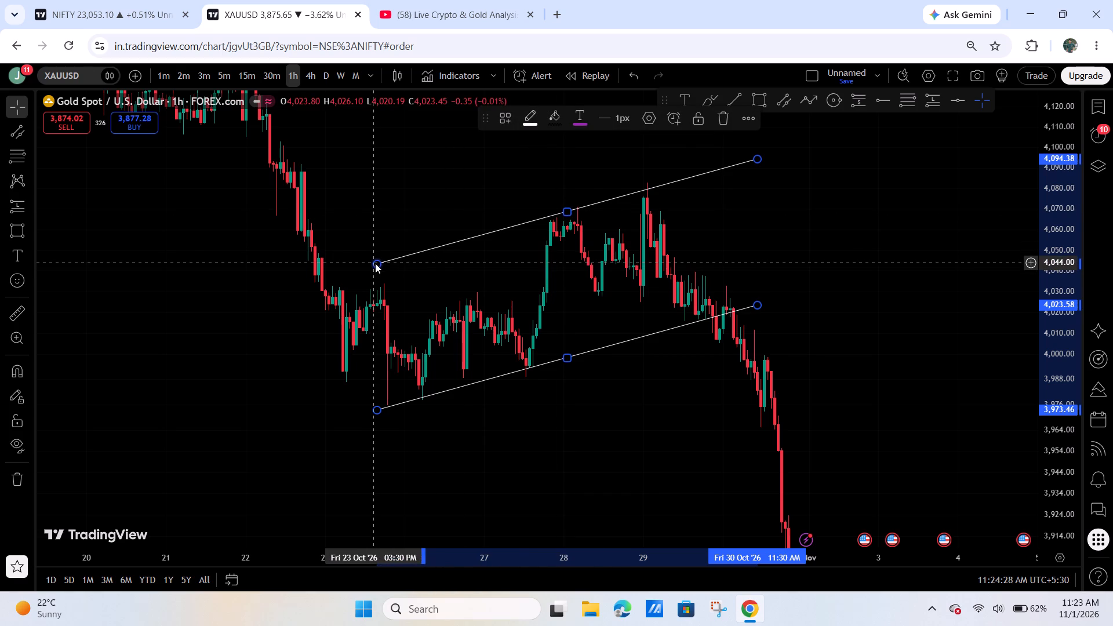
{"action": "left_click_drag", "start_coordinate": [375, 263], "coordinate": [347, 281]}
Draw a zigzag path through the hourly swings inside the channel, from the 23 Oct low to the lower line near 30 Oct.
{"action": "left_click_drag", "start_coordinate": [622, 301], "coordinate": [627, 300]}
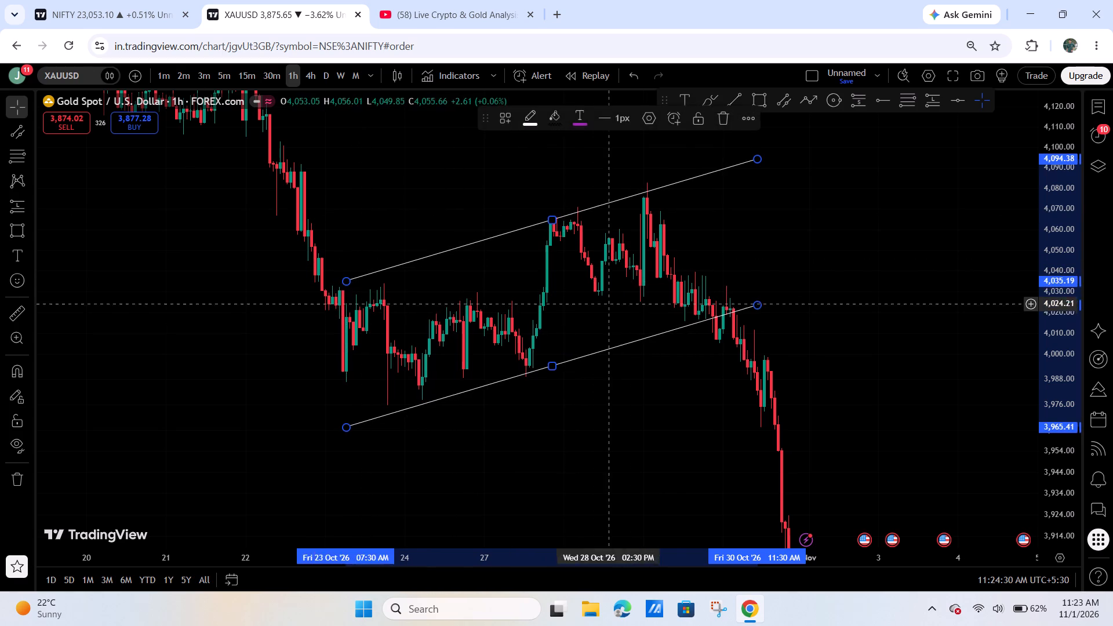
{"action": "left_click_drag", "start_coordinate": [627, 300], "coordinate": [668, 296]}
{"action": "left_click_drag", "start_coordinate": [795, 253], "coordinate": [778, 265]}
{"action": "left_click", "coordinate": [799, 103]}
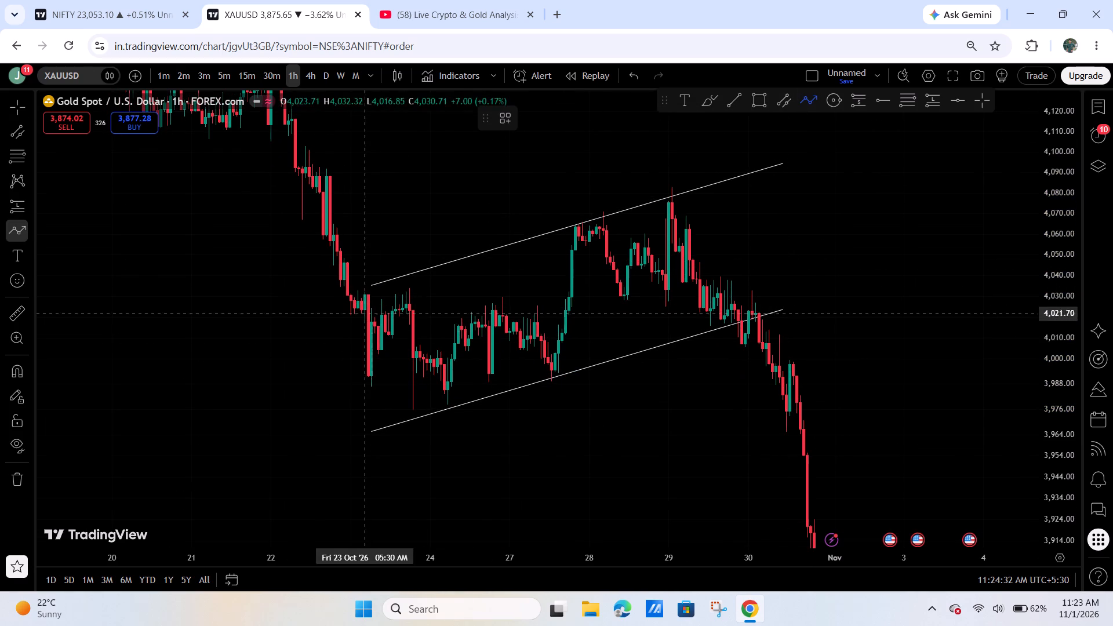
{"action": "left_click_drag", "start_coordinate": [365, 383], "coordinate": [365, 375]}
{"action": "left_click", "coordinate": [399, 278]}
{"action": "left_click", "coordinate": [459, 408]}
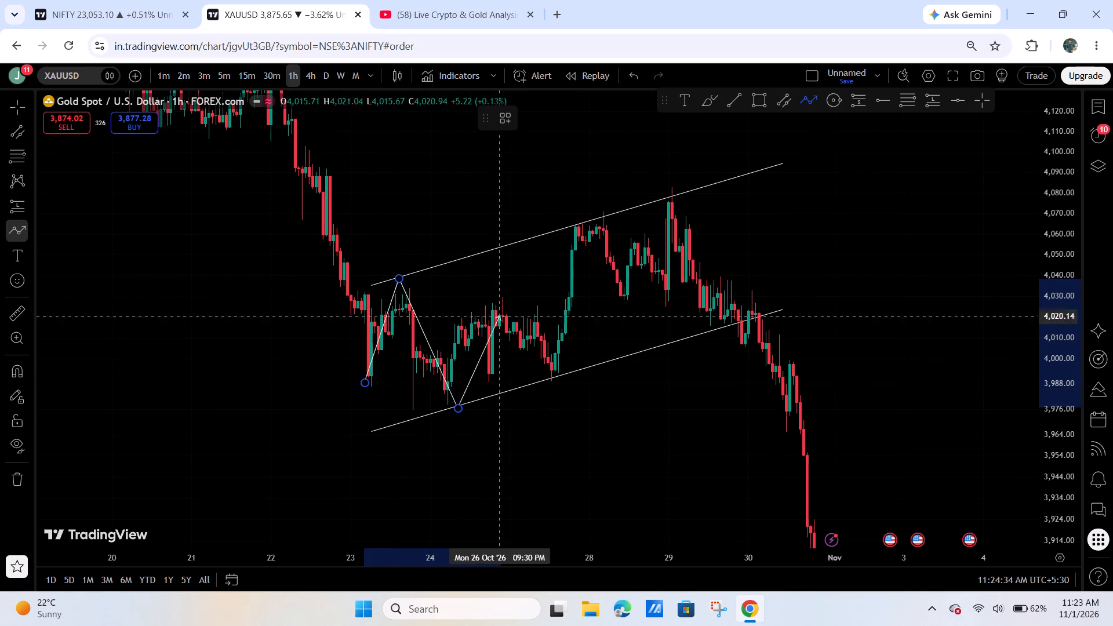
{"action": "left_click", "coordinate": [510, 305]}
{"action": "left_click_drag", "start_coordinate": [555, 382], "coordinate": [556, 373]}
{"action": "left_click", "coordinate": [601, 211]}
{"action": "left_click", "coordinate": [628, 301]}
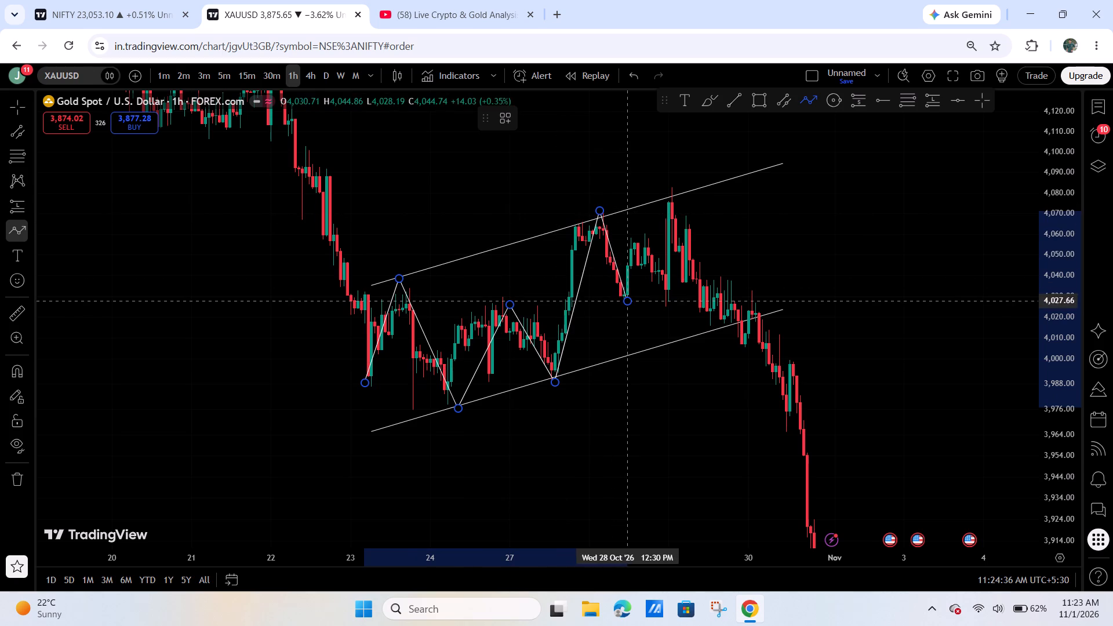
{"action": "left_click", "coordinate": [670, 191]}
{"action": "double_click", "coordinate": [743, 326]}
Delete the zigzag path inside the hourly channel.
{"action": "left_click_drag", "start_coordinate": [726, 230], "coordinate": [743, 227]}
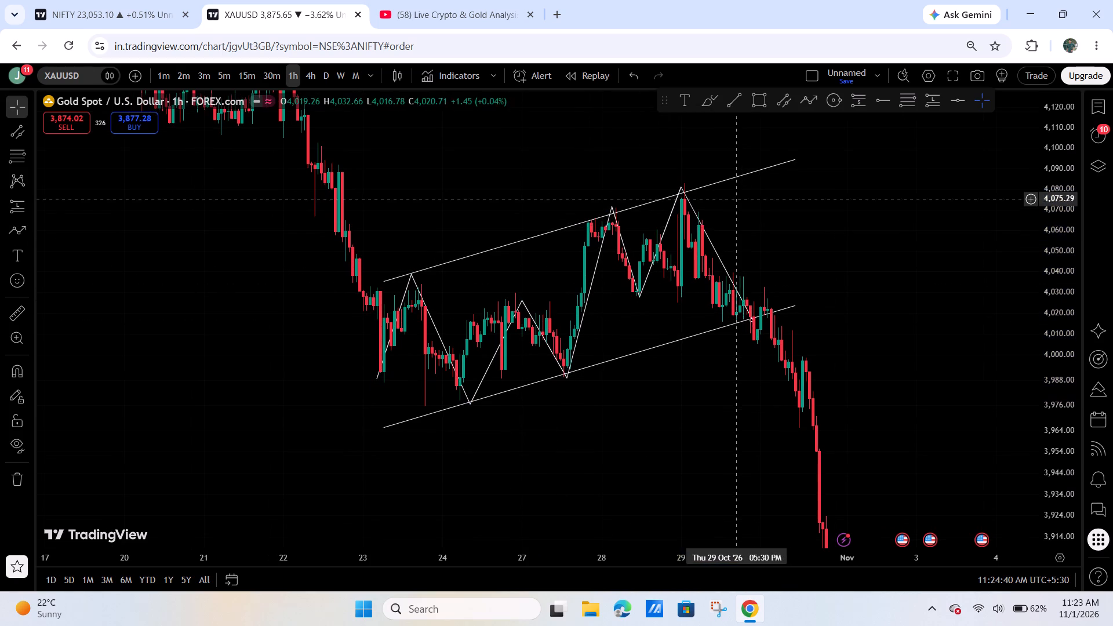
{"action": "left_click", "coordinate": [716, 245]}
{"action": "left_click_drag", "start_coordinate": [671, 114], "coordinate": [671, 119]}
Examine how hourly price moves within the rising channel, below its lower line, and through the latest drop.
{"action": "left_click_drag", "start_coordinate": [663, 152], "coordinate": [648, 161]}
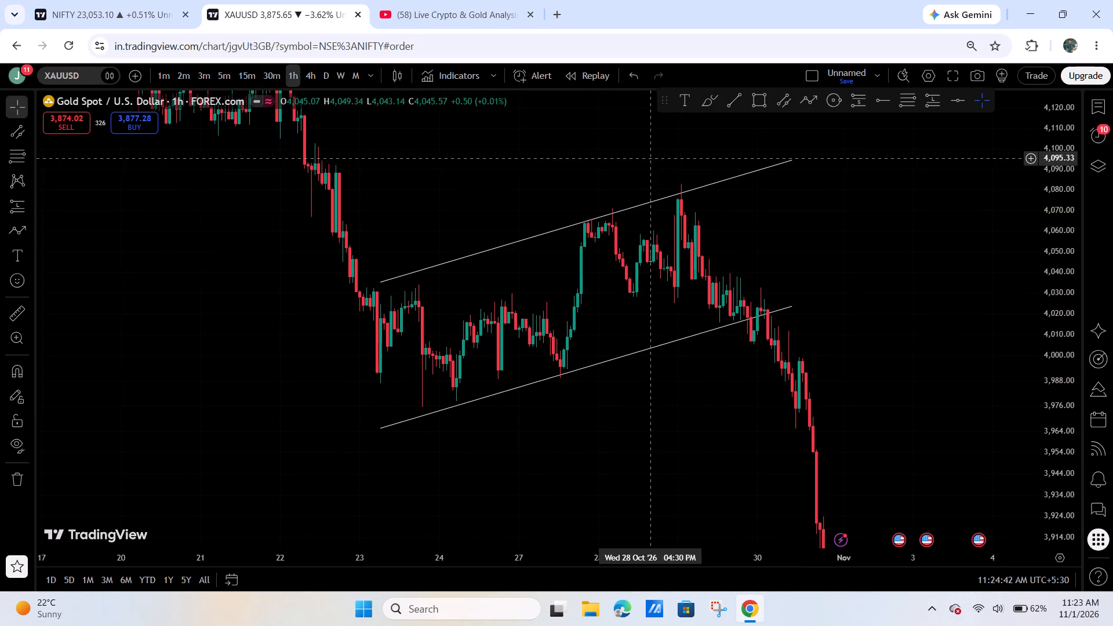
{"action": "left_click_drag", "start_coordinate": [648, 161], "coordinate": [649, 161]}
{"action": "left_click_drag", "start_coordinate": [872, 152], "coordinate": [932, 159]}
{"action": "left_click_drag", "start_coordinate": [857, 216], "coordinate": [893, 210]}
{"action": "scroll", "coordinate": [888, 274], "scroll_direction": "up", "scroll_amount": 2}
{"action": "left_click_drag", "start_coordinate": [882, 264], "coordinate": [849, 262]}
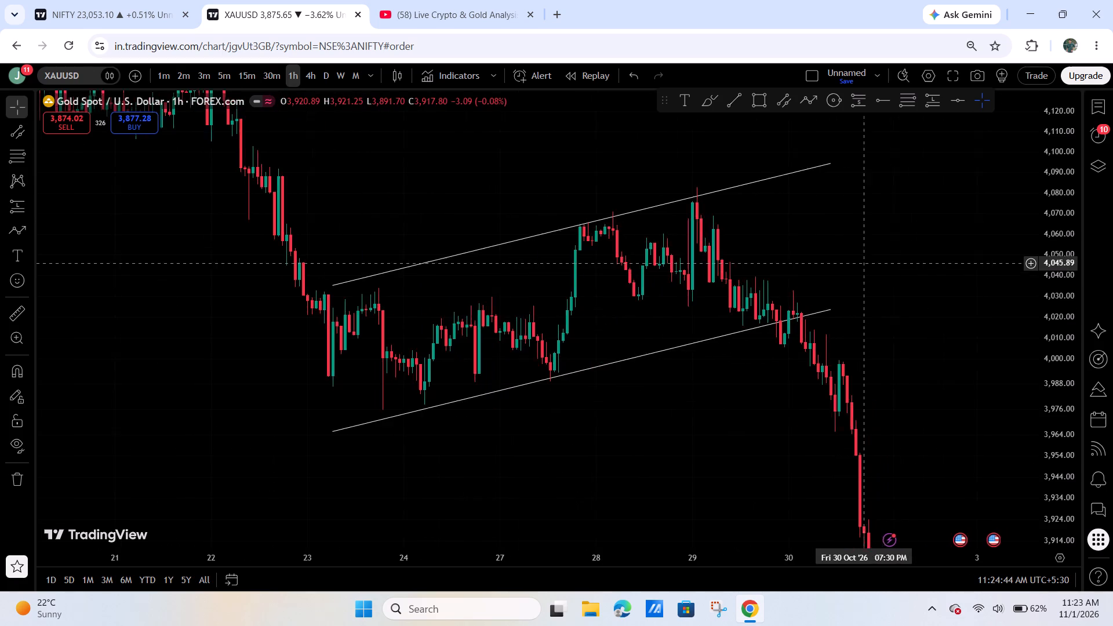
{"action": "left_click_drag", "start_coordinate": [849, 262], "coordinate": [783, 216]}
{"action": "left_click_drag", "start_coordinate": [845, 370], "coordinate": [779, 220]}
{"action": "scroll", "coordinate": [974, 297], "scroll_direction": "down", "scroll_amount": 4}
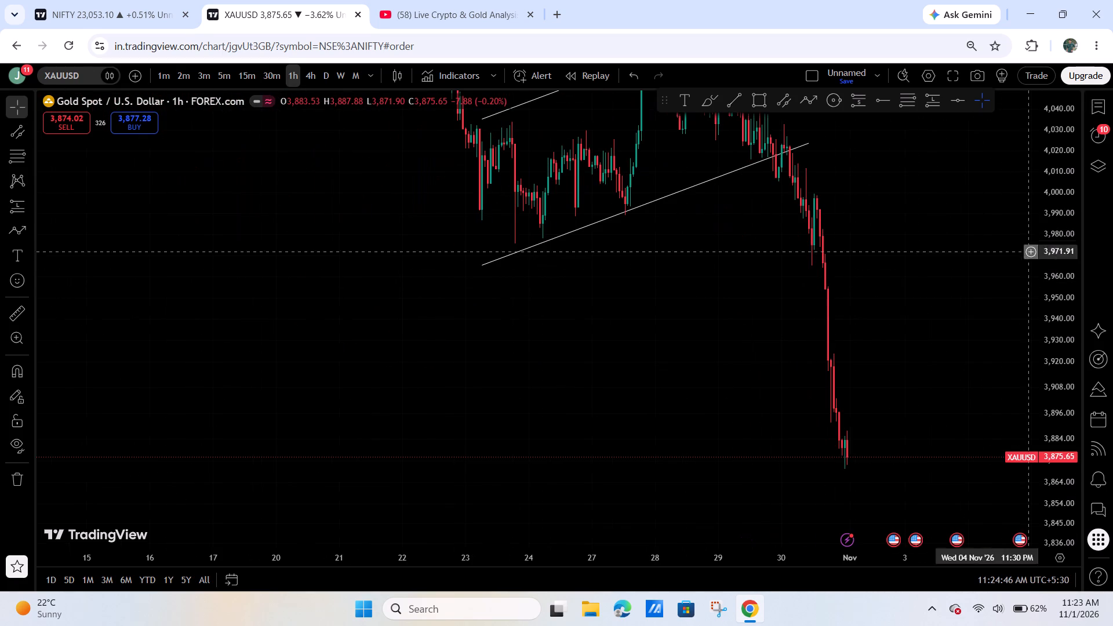
On the daily timeframe, draw a support rectangle from 15 Oct 2025 to 11 Dec 2026, spanning about 3,923 to 3,887.
{"action": "left_click", "coordinate": [325, 78]}
{"action": "scroll", "coordinate": [1013, 370], "scroll_direction": "down", "scroll_amount": 1}
{"action": "left_click_drag", "start_coordinate": [1061, 209], "coordinate": [1065, 481]}
{"action": "left_click_drag", "start_coordinate": [798, 417], "coordinate": [756, 446]}
{"action": "left_click", "coordinate": [763, 102]}
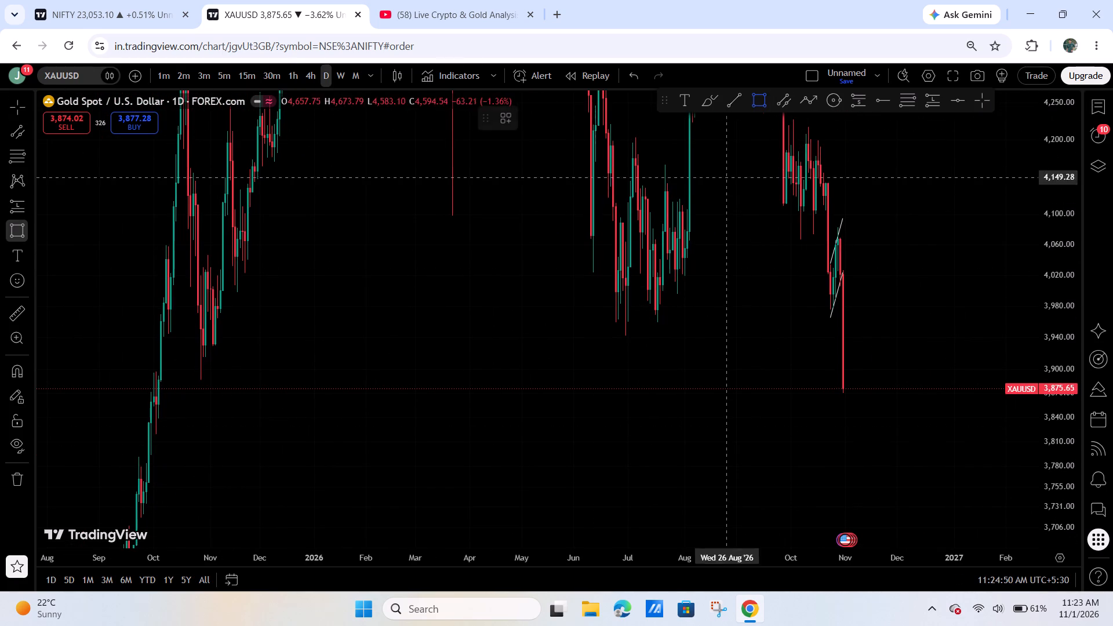
{"action": "left_click_drag", "start_coordinate": [178, 351], "coordinate": [184, 355]}
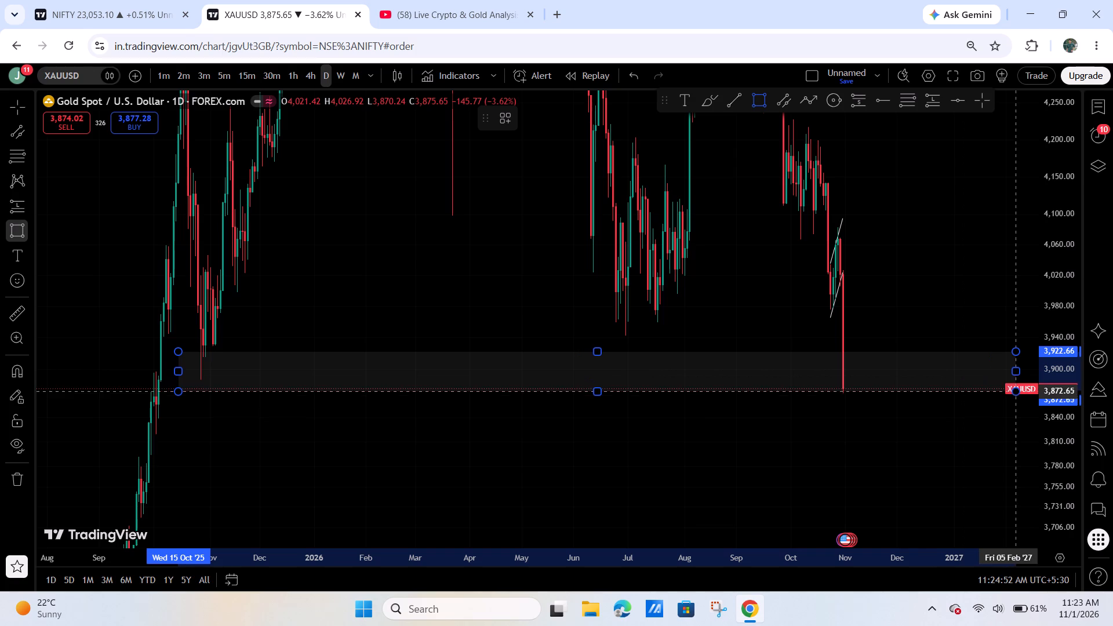
{"action": "left_click", "coordinate": [917, 380]}
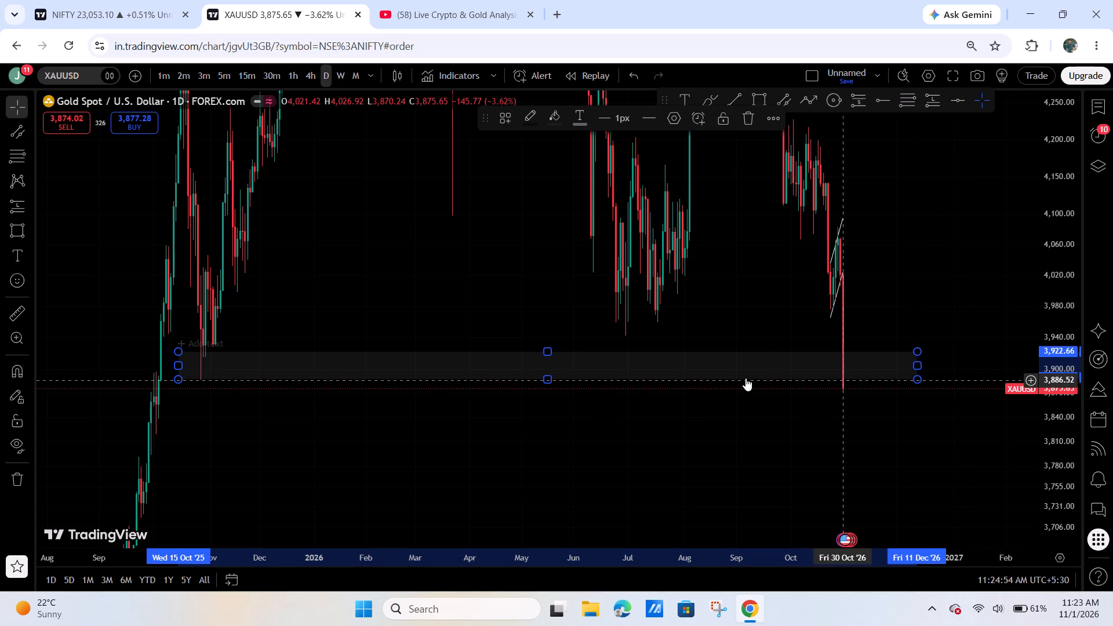
Raise the daily support rectangle's upper edge to about 3,958.
{"action": "left_click_drag", "start_coordinate": [547, 350], "coordinate": [546, 343]}
{"action": "left_click", "coordinate": [548, 326]}
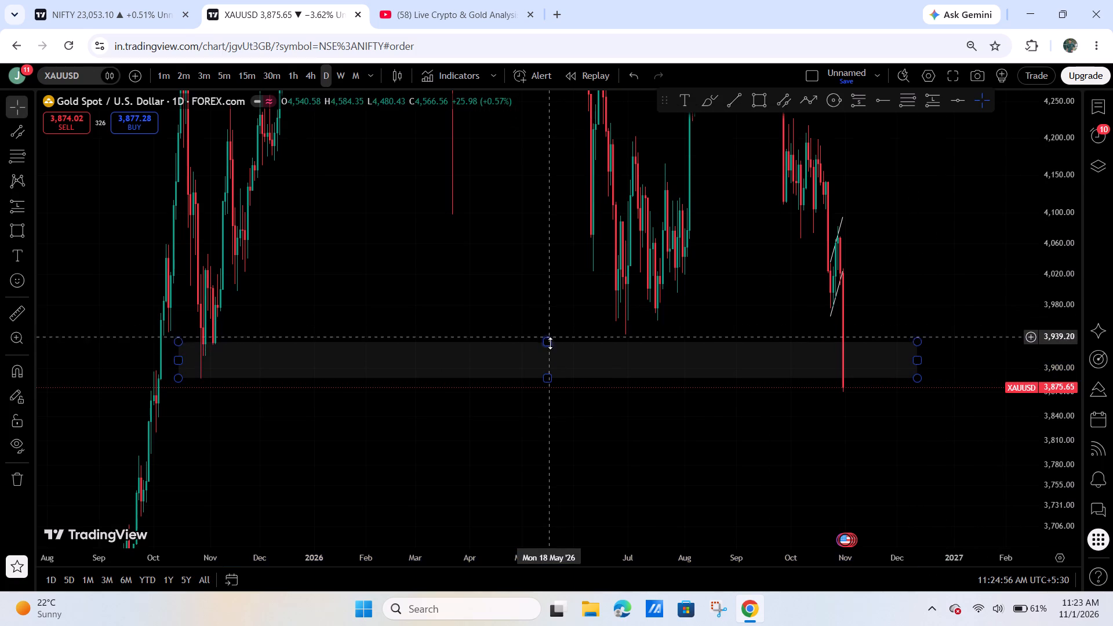
{"action": "left_click_drag", "start_coordinate": [549, 345], "coordinate": [555, 322]}
Shift the daily support rectangle slightly earlier, spanning 6 Oct 2025 to 2 Dec 2026 at about 3,957 to 3,886.
{"action": "left_click_drag", "start_coordinate": [590, 257], "coordinate": [603, 333]}
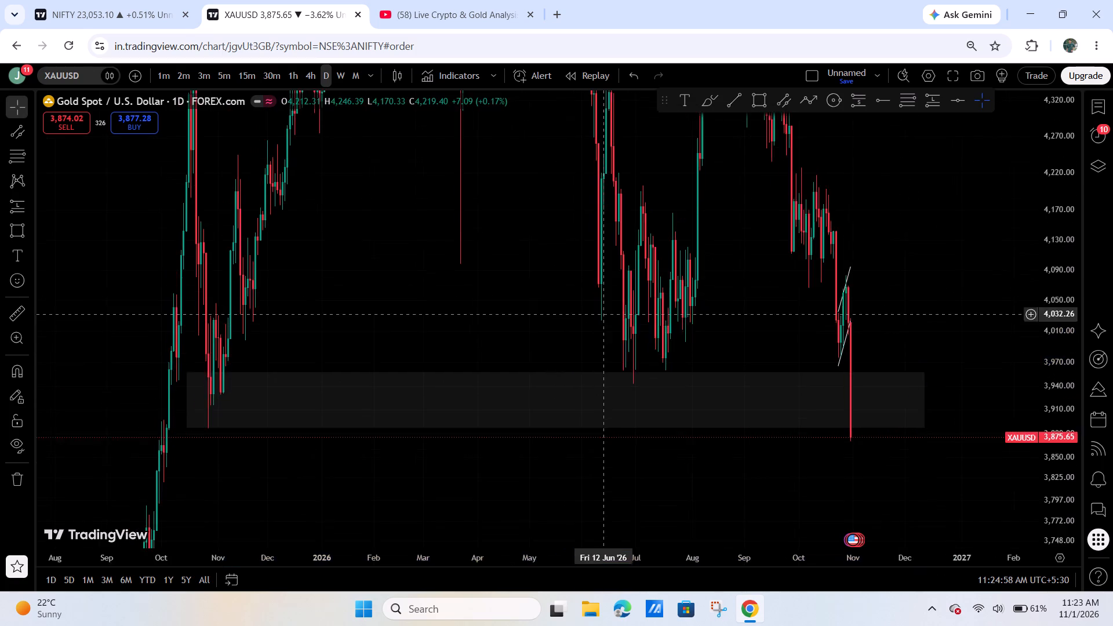
{"action": "left_click_drag", "start_coordinate": [603, 333], "coordinate": [600, 340]}
{"action": "left_click_drag", "start_coordinate": [599, 340], "coordinate": [582, 344]}
{"action": "scroll", "coordinate": [577, 339], "scroll_direction": "down", "scroll_amount": 2}
{"action": "left_click_drag", "start_coordinate": [1046, 202], "coordinate": [1047, 432]}
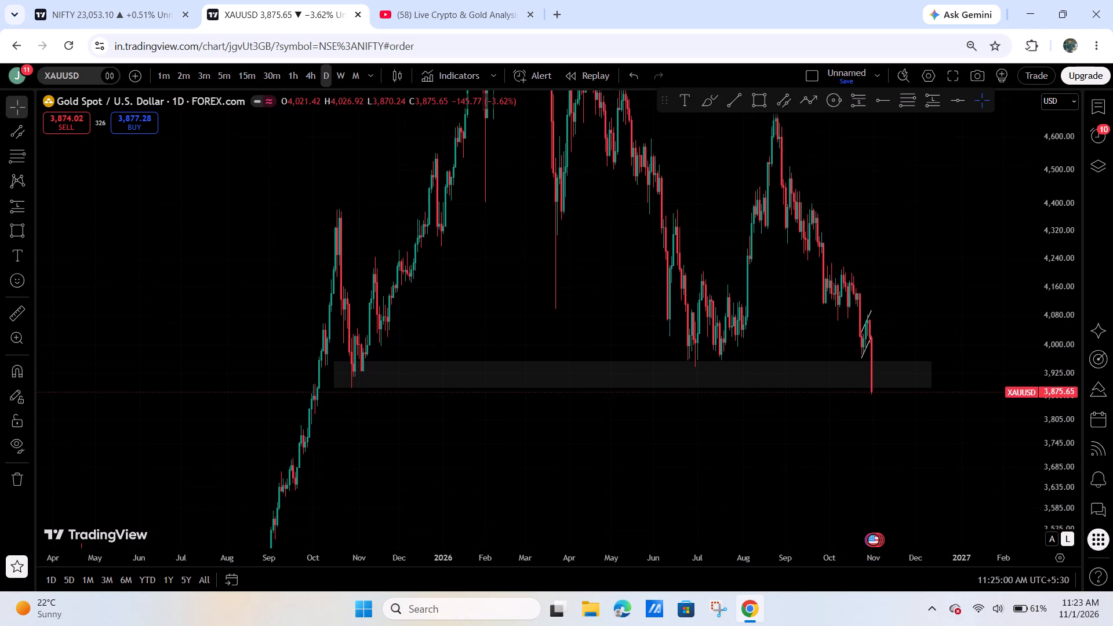
{"action": "scroll", "coordinate": [860, 458], "scroll_direction": "up", "scroll_amount": 2}
{"action": "left_click_drag", "start_coordinate": [558, 440], "coordinate": [755, 440]}
{"action": "left_click_drag", "start_coordinate": [671, 392], "coordinate": [668, 393]}
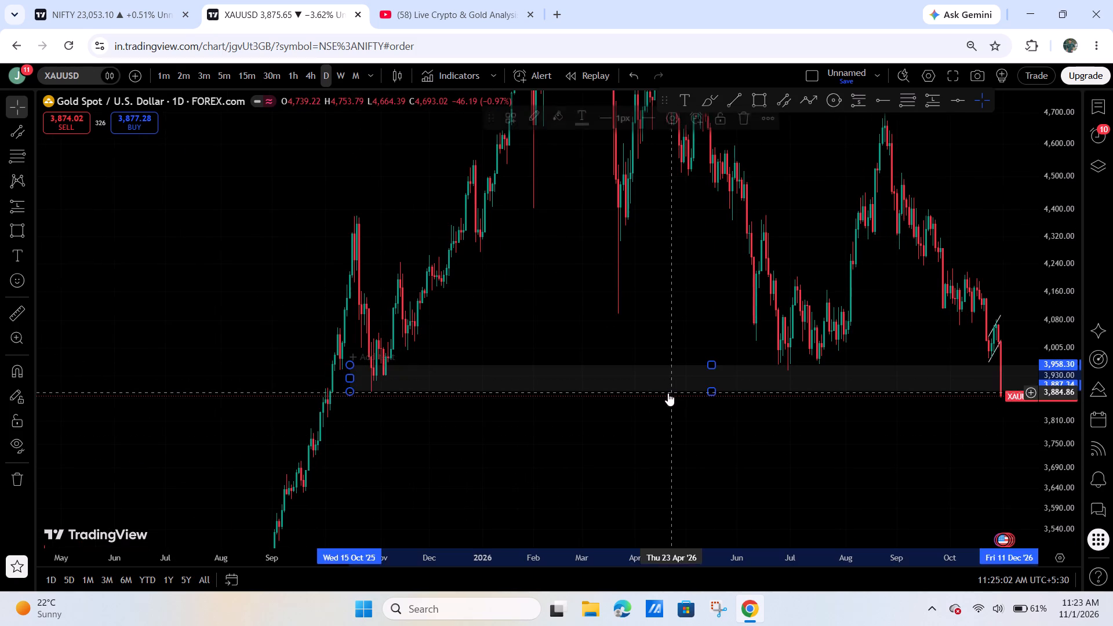
{"action": "left_click_drag", "start_coordinate": [668, 393], "coordinate": [655, 393]}
Draw a rising trend line under the daily lows from about 3,883 on 22 Oct 2025 to about 4,027 on 18 Dec 2026.
{"action": "left_click_drag", "start_coordinate": [719, 309], "coordinate": [565, 298]}
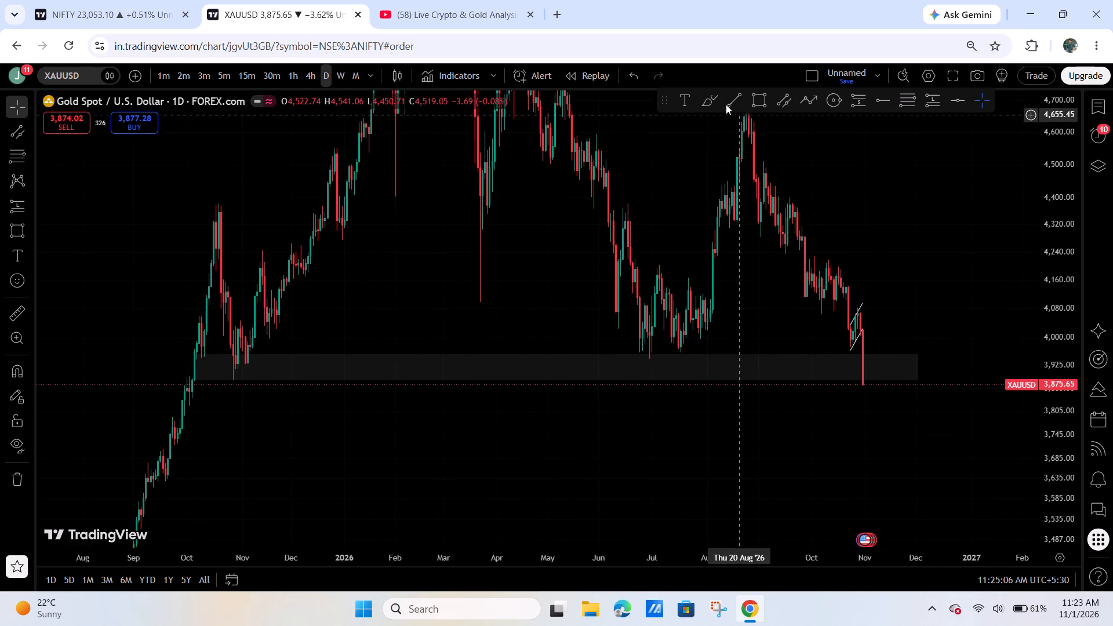
{"action": "left_click_drag", "start_coordinate": [726, 104], "coordinate": [722, 110]}
{"action": "left_click", "coordinate": [189, 379]}
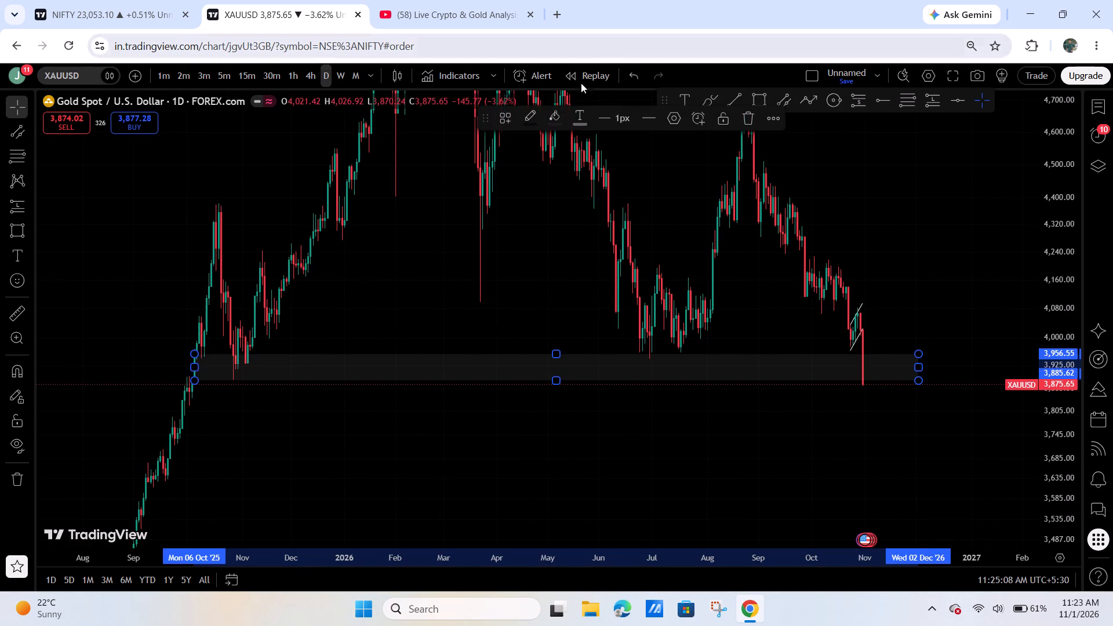
{"action": "left_click", "coordinate": [738, 97]}
{"action": "left_click_drag", "start_coordinate": [181, 396], "coordinate": [190, 396]}
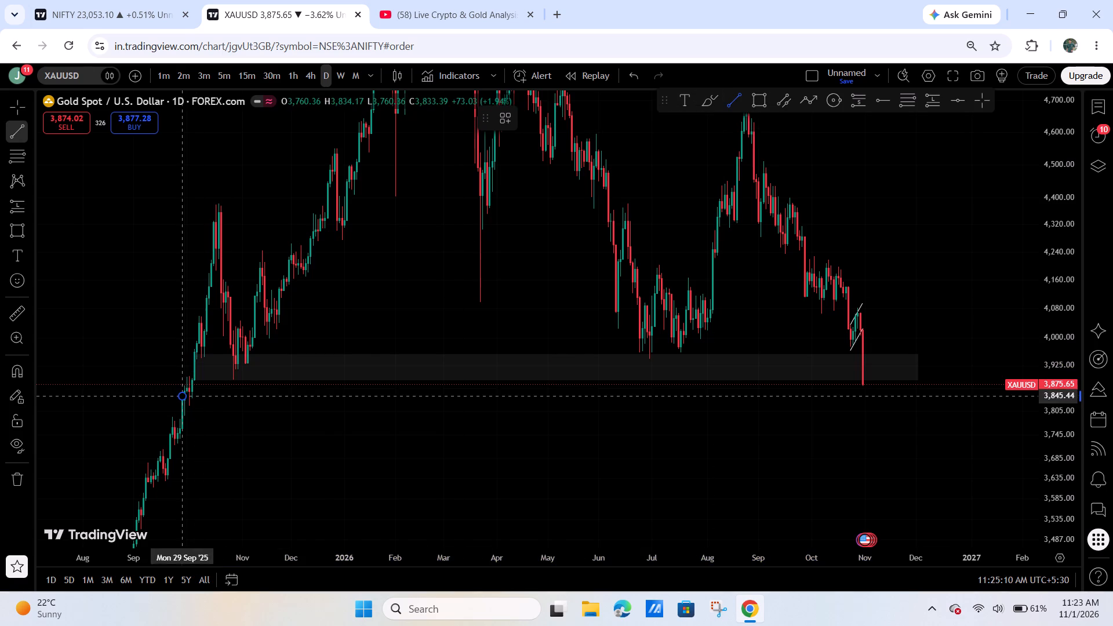
{"action": "left_click", "coordinate": [947, 328]}
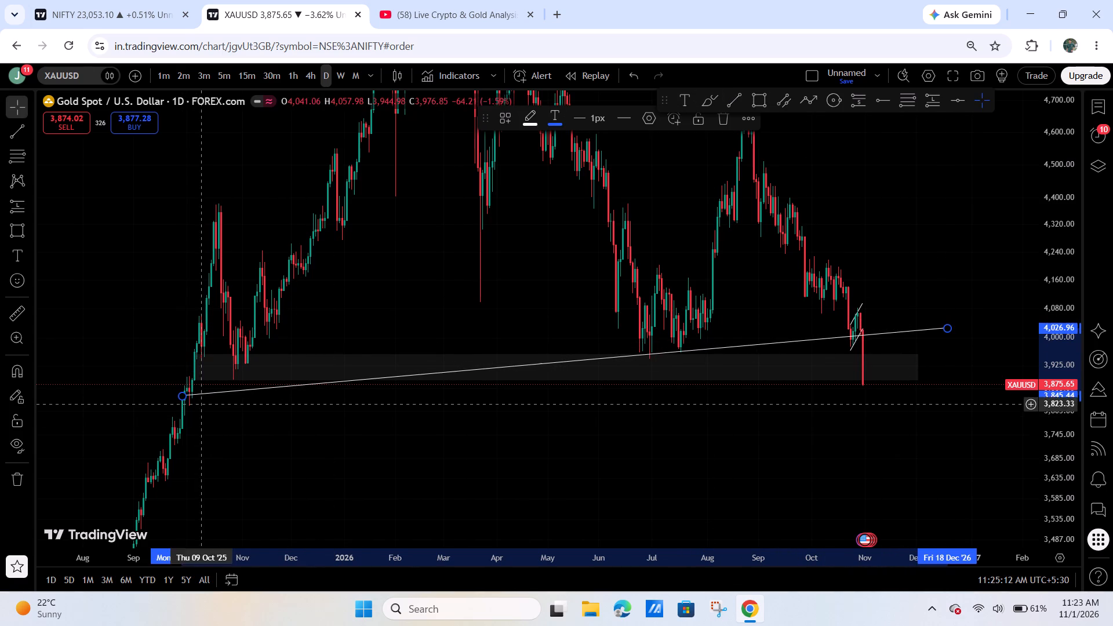
{"action": "left_click_drag", "start_coordinate": [181, 396], "coordinate": [223, 381]}
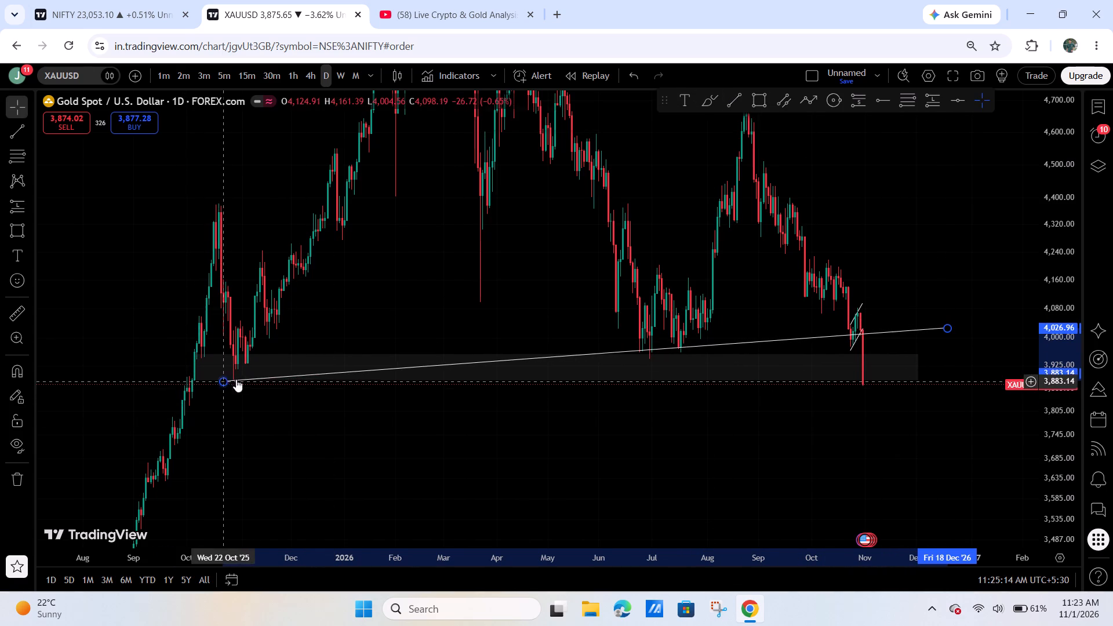
Switch the XAUUSD chart to the weekly timeframe and examine the price structure around the trend line and support zone.
{"action": "scroll", "coordinate": [402, 391], "scroll_direction": "down", "scroll_amount": 6}
{"action": "left_click_drag", "start_coordinate": [614, 460], "coordinate": [507, 474]}
{"action": "left_click_drag", "start_coordinate": [1046, 179], "coordinate": [1036, 284]}
{"action": "left_click_drag", "start_coordinate": [996, 279], "coordinate": [805, 310]}
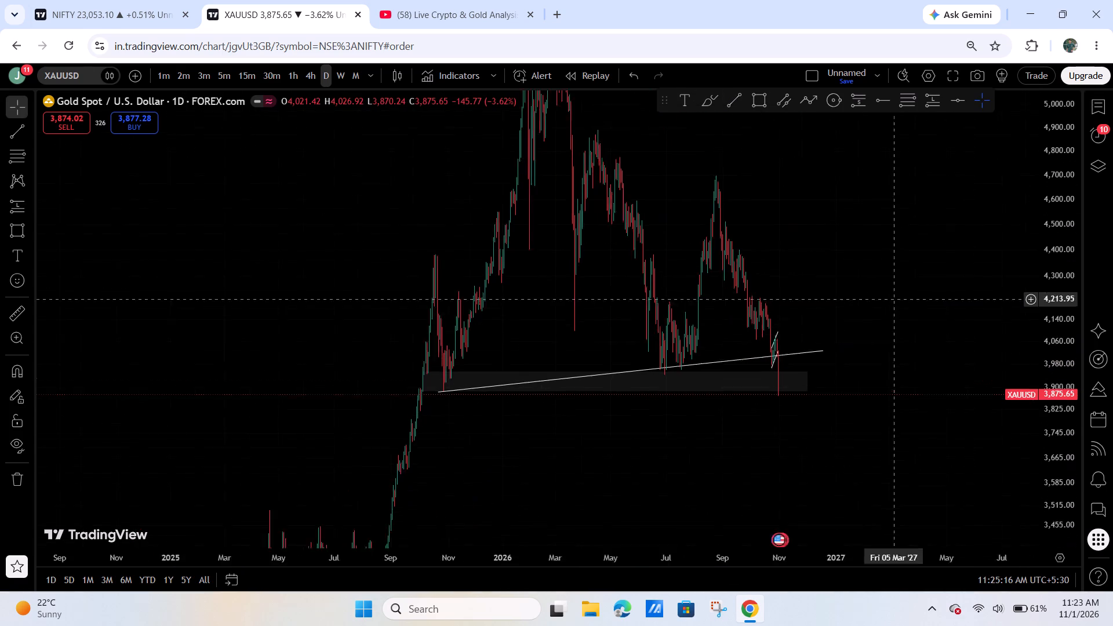
{"action": "left_click_drag", "start_coordinate": [805, 310], "coordinate": [704, 330]}
{"action": "scroll", "coordinate": [699, 332], "scroll_direction": "up", "scroll_amount": 1}
{"action": "left_click_drag", "start_coordinate": [337, 79], "coordinate": [342, 82]}
{"action": "left_click_drag", "start_coordinate": [565, 220], "coordinate": [905, 226]}
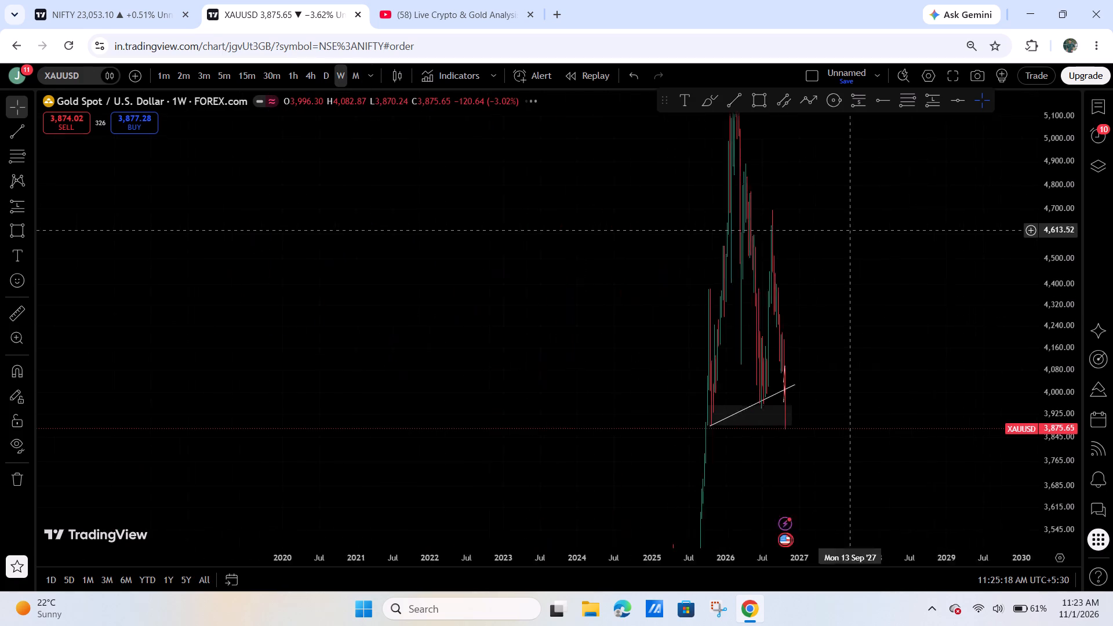
{"action": "left_click_drag", "start_coordinate": [905, 226], "coordinate": [911, 225]}
{"action": "left_click_drag", "start_coordinate": [1050, 188], "coordinate": [1017, 399]}
{"action": "scroll", "coordinate": [815, 446], "scroll_direction": "up", "scroll_amount": 13}
{"action": "left_click_drag", "start_coordinate": [702, 462], "coordinate": [852, 465]}
{"action": "left_click_drag", "start_coordinate": [823, 181], "coordinate": [927, 146]}
Draw a zigzag path through the weekly swings, from about 3,340 in Aug 2025 over the 2026 peak to the latest drop at the trend line.
{"action": "left_click", "coordinate": [817, 100]}
{"action": "left_click", "coordinate": [341, 429]}
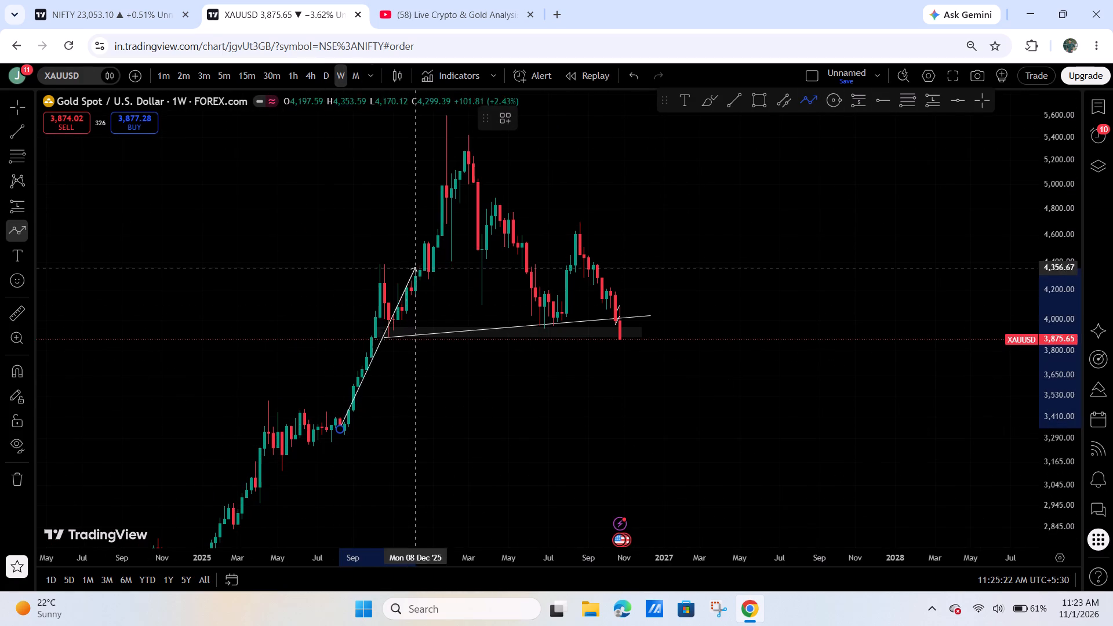
{"action": "left_click_drag", "start_coordinate": [384, 260], "coordinate": [400, 313]}
{"action": "left_click", "coordinate": [399, 339]}
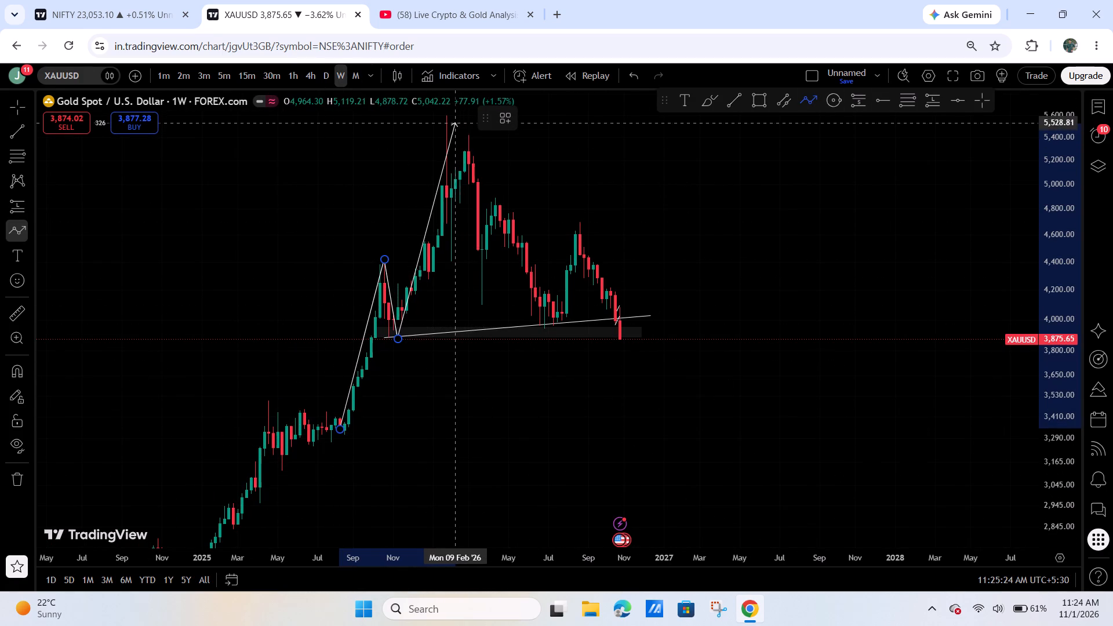
{"action": "left_click", "coordinate": [446, 117]}
{"action": "left_click", "coordinate": [450, 254]}
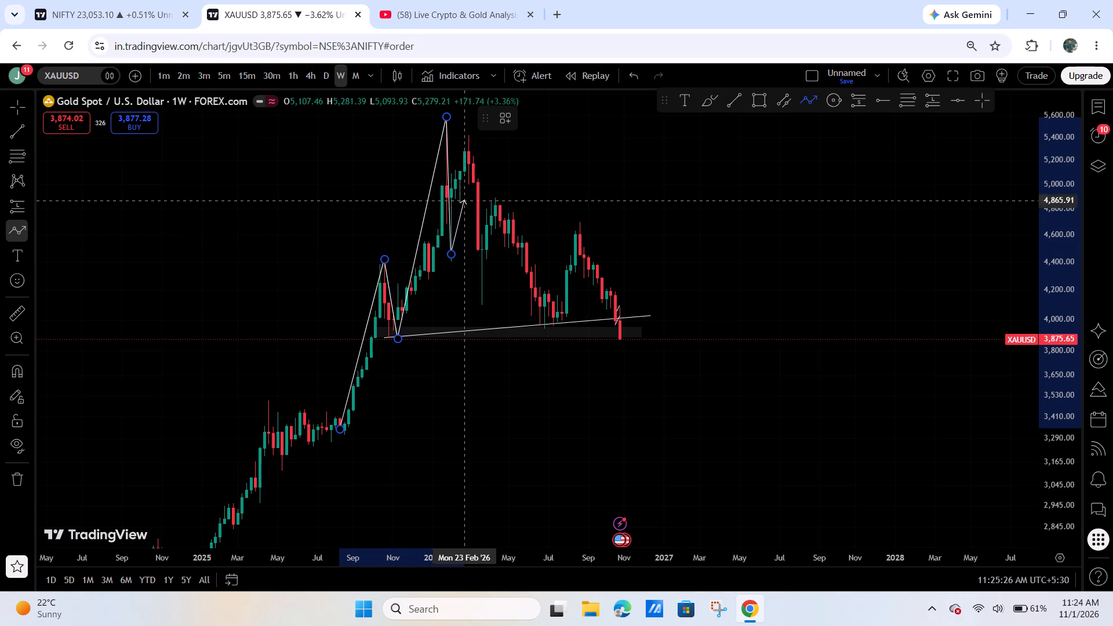
{"action": "left_click", "coordinate": [470, 136]}
{"action": "left_click", "coordinate": [476, 301]}
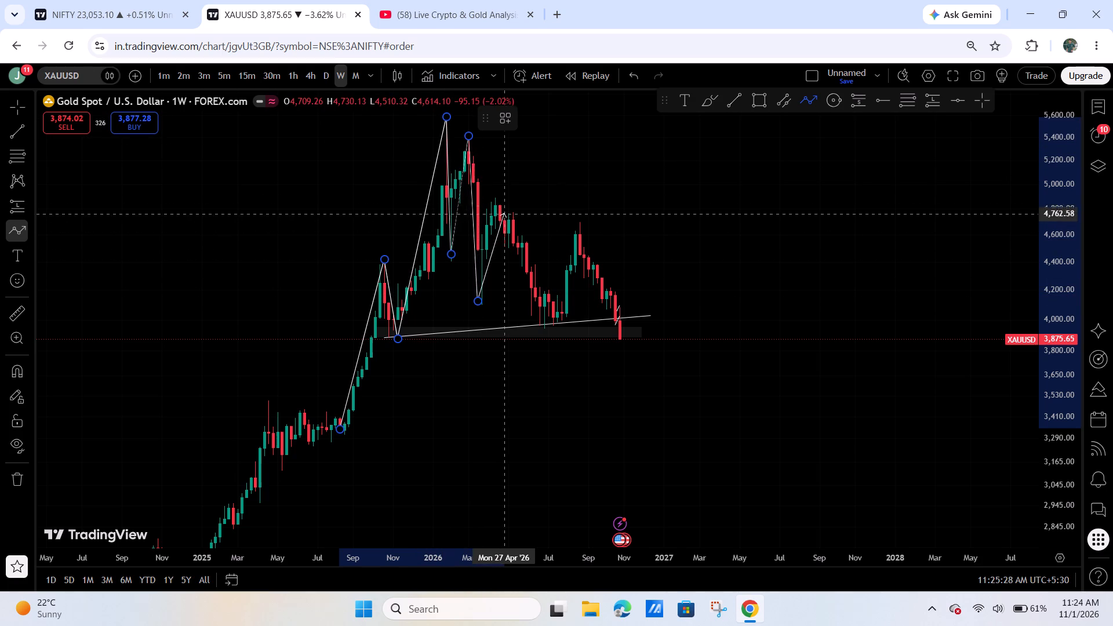
{"action": "left_click", "coordinate": [504, 201]}
{"action": "left_click", "coordinate": [554, 327]}
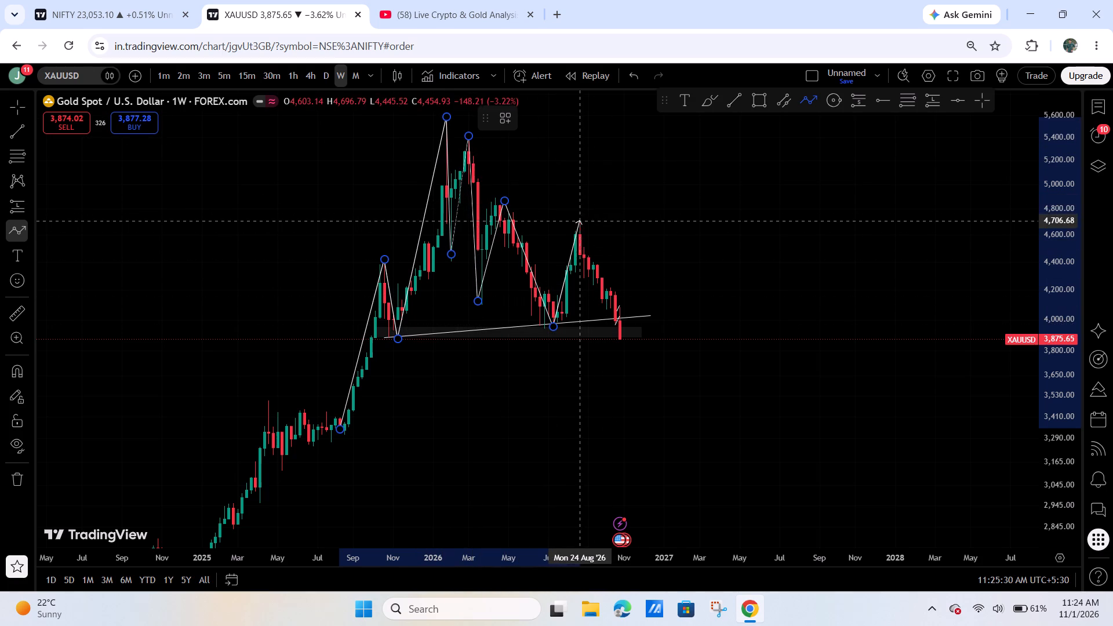
{"action": "left_click", "coordinate": [580, 221]}
{"action": "double_click", "coordinate": [619, 324]}
{"action": "left_click_drag", "start_coordinate": [632, 354], "coordinate": [674, 370]}
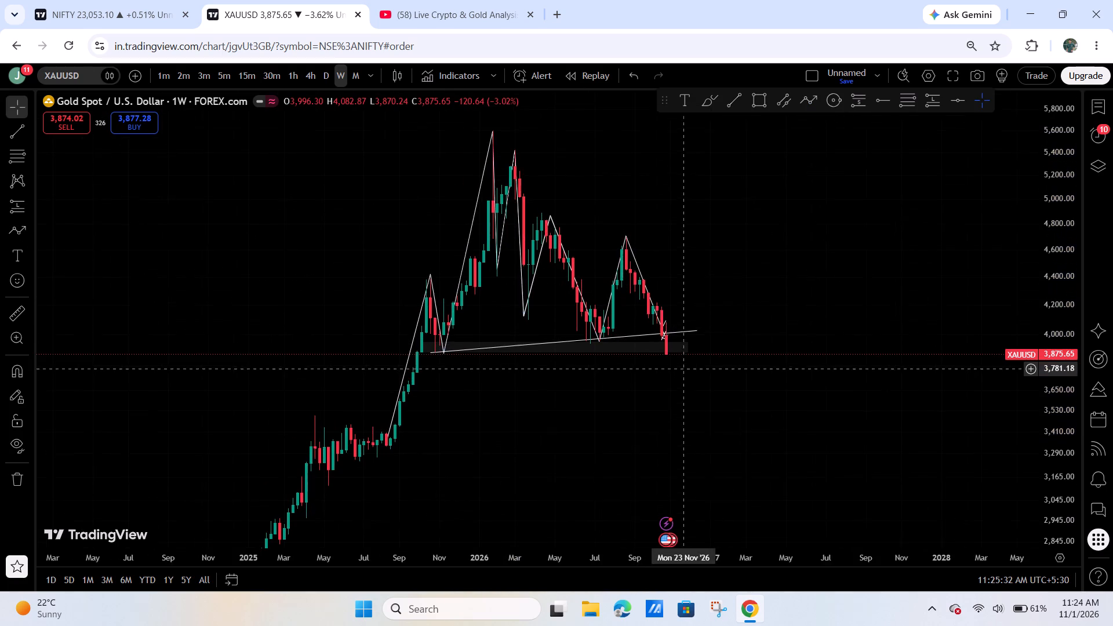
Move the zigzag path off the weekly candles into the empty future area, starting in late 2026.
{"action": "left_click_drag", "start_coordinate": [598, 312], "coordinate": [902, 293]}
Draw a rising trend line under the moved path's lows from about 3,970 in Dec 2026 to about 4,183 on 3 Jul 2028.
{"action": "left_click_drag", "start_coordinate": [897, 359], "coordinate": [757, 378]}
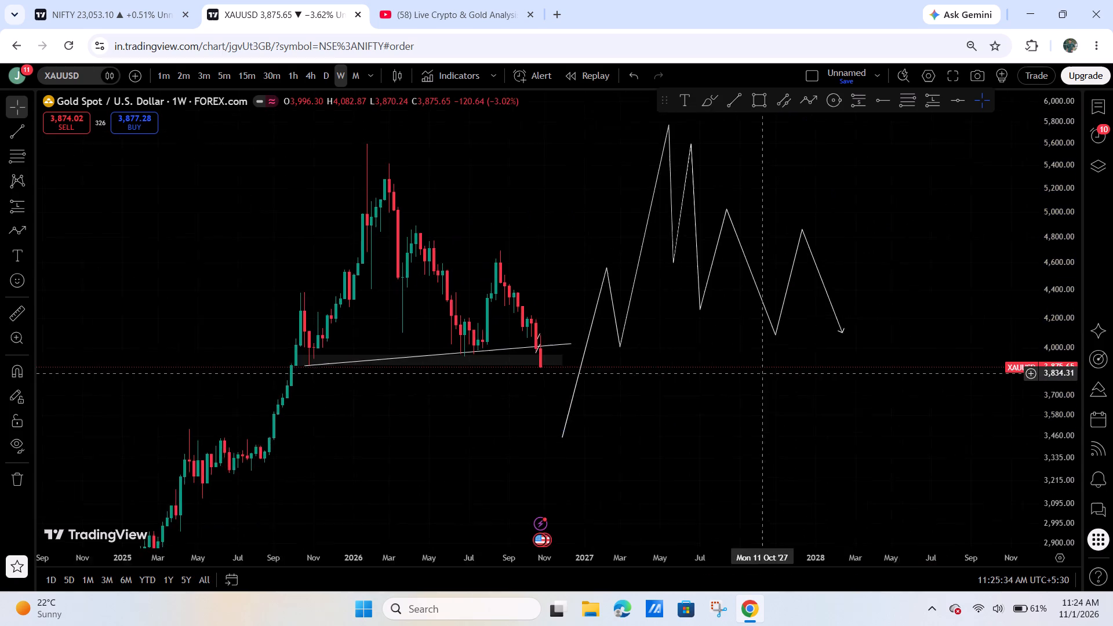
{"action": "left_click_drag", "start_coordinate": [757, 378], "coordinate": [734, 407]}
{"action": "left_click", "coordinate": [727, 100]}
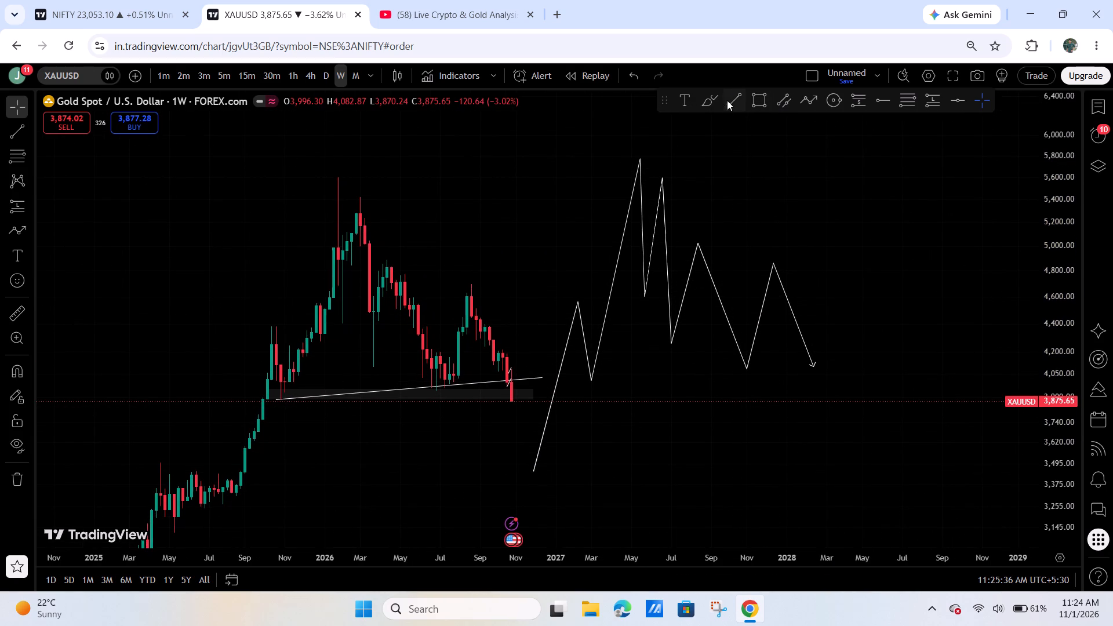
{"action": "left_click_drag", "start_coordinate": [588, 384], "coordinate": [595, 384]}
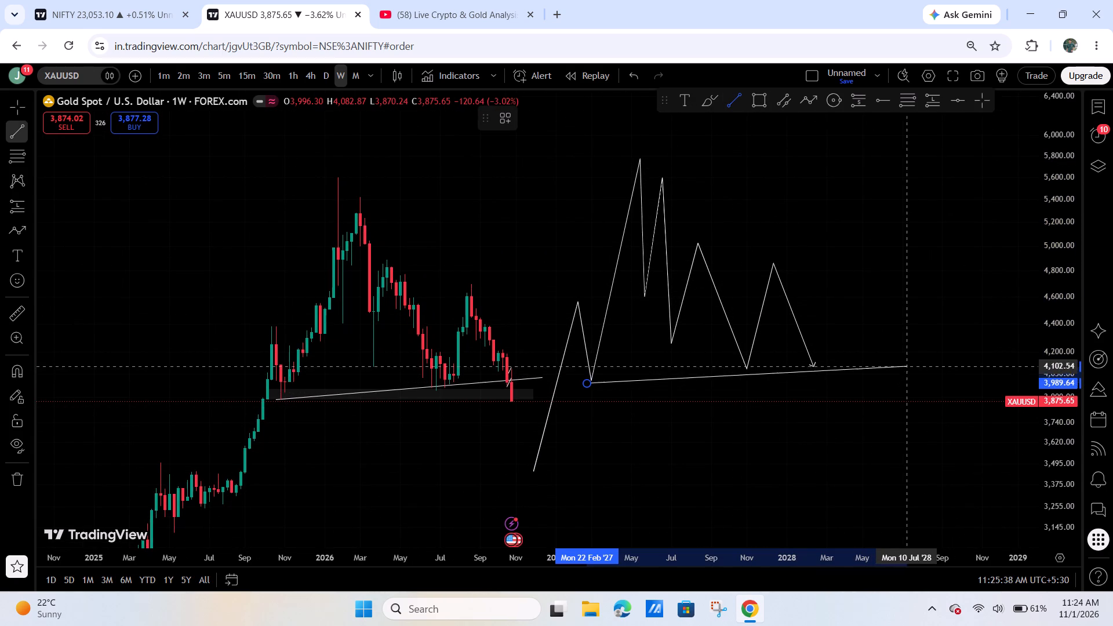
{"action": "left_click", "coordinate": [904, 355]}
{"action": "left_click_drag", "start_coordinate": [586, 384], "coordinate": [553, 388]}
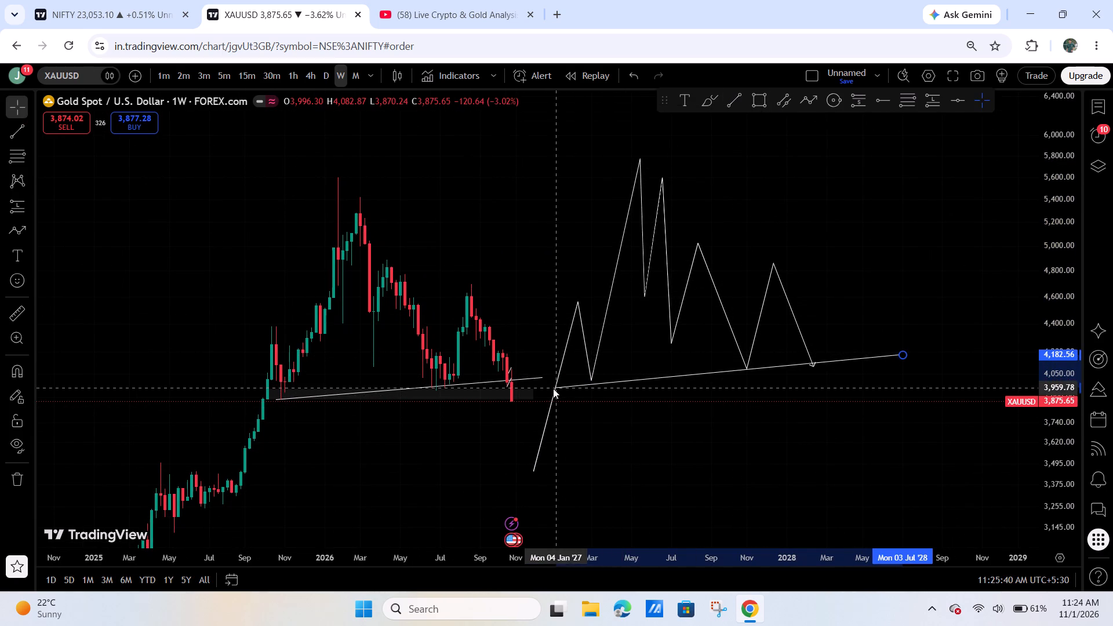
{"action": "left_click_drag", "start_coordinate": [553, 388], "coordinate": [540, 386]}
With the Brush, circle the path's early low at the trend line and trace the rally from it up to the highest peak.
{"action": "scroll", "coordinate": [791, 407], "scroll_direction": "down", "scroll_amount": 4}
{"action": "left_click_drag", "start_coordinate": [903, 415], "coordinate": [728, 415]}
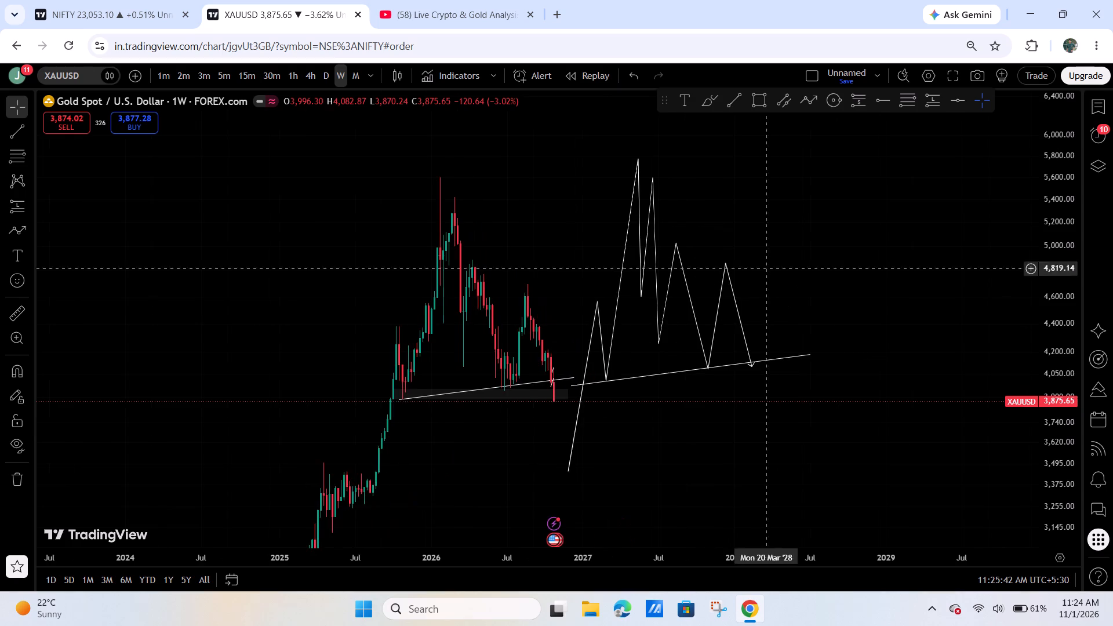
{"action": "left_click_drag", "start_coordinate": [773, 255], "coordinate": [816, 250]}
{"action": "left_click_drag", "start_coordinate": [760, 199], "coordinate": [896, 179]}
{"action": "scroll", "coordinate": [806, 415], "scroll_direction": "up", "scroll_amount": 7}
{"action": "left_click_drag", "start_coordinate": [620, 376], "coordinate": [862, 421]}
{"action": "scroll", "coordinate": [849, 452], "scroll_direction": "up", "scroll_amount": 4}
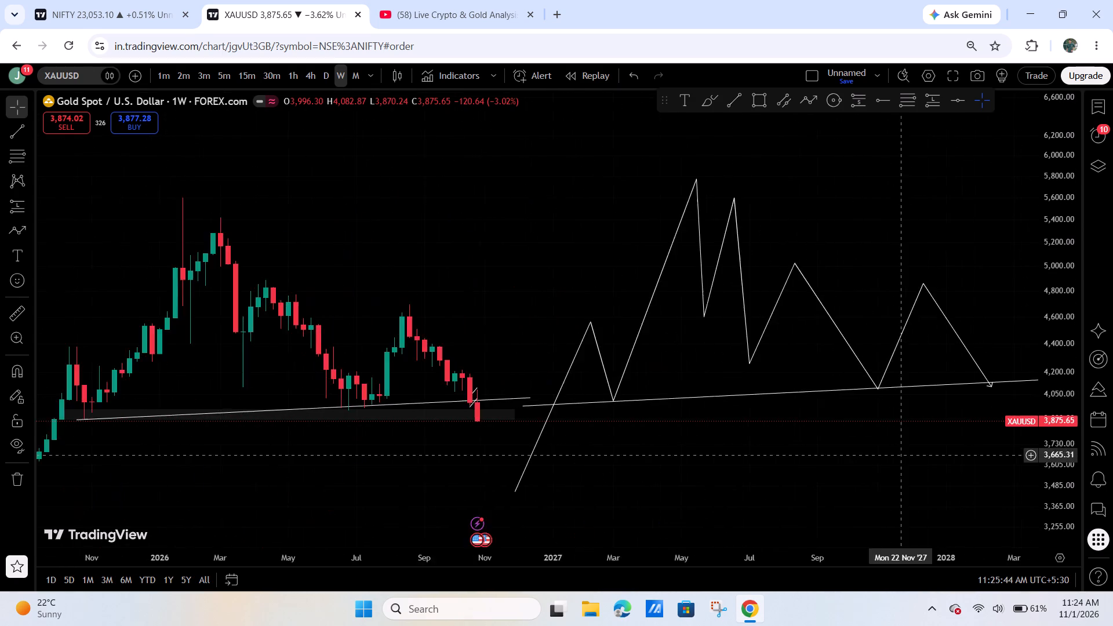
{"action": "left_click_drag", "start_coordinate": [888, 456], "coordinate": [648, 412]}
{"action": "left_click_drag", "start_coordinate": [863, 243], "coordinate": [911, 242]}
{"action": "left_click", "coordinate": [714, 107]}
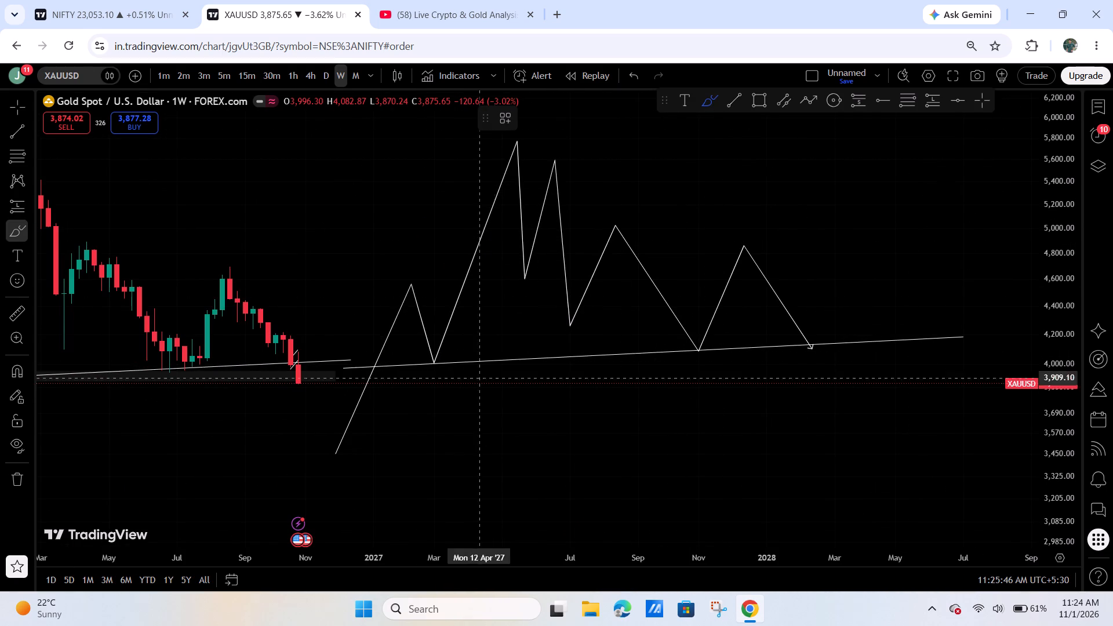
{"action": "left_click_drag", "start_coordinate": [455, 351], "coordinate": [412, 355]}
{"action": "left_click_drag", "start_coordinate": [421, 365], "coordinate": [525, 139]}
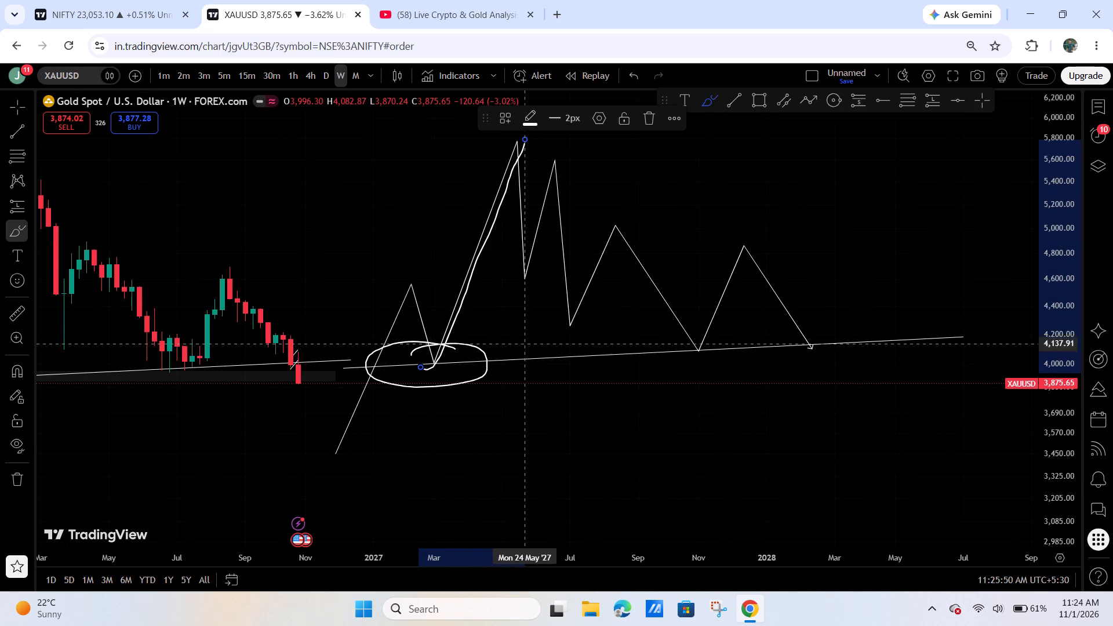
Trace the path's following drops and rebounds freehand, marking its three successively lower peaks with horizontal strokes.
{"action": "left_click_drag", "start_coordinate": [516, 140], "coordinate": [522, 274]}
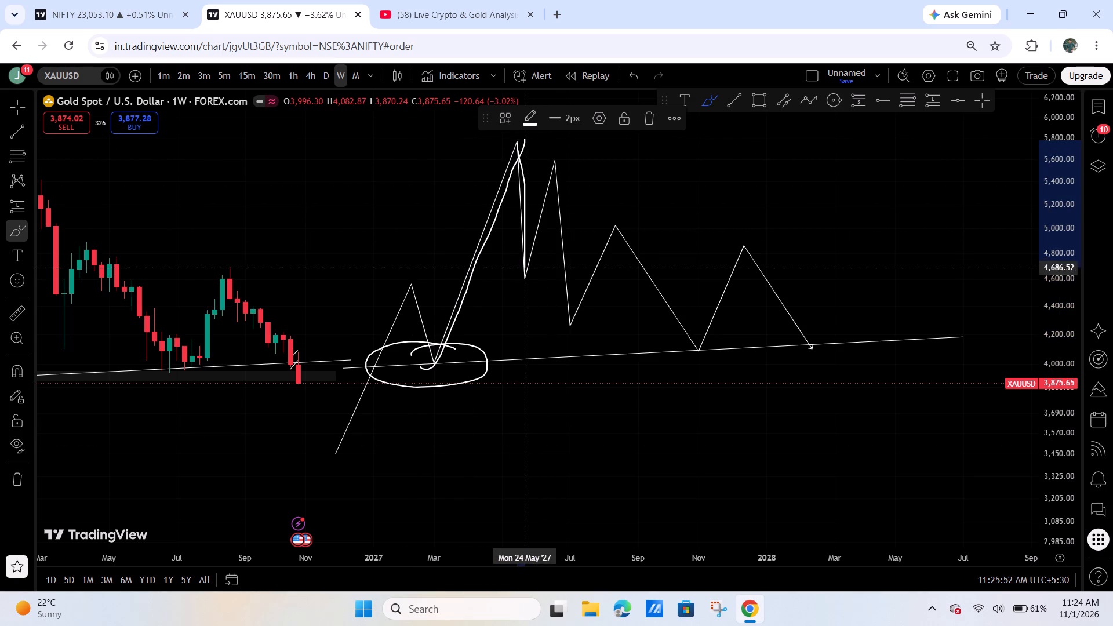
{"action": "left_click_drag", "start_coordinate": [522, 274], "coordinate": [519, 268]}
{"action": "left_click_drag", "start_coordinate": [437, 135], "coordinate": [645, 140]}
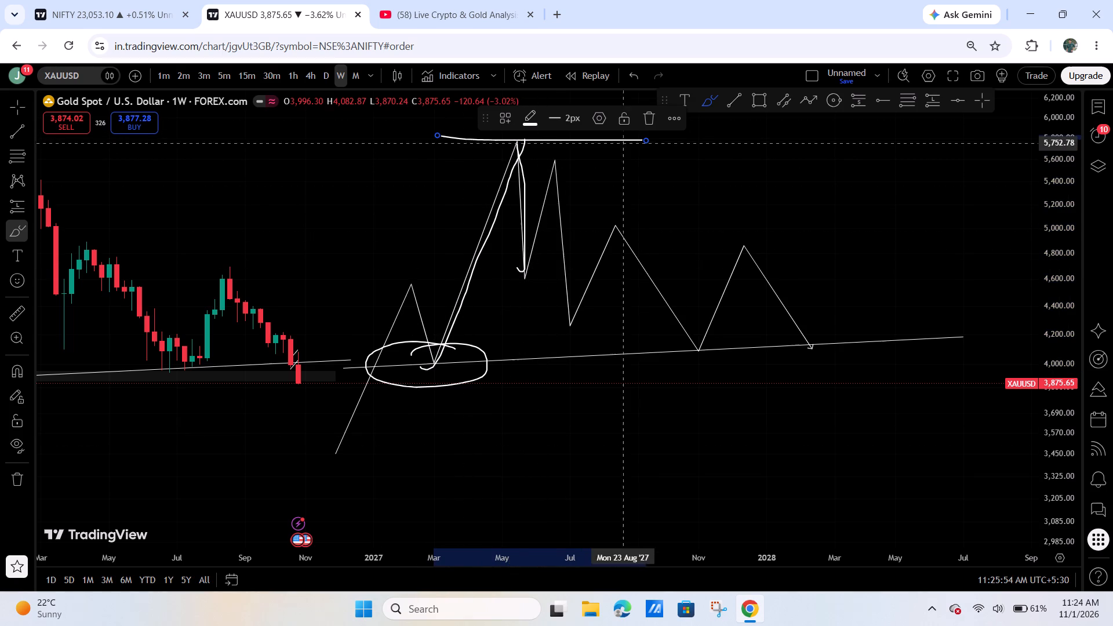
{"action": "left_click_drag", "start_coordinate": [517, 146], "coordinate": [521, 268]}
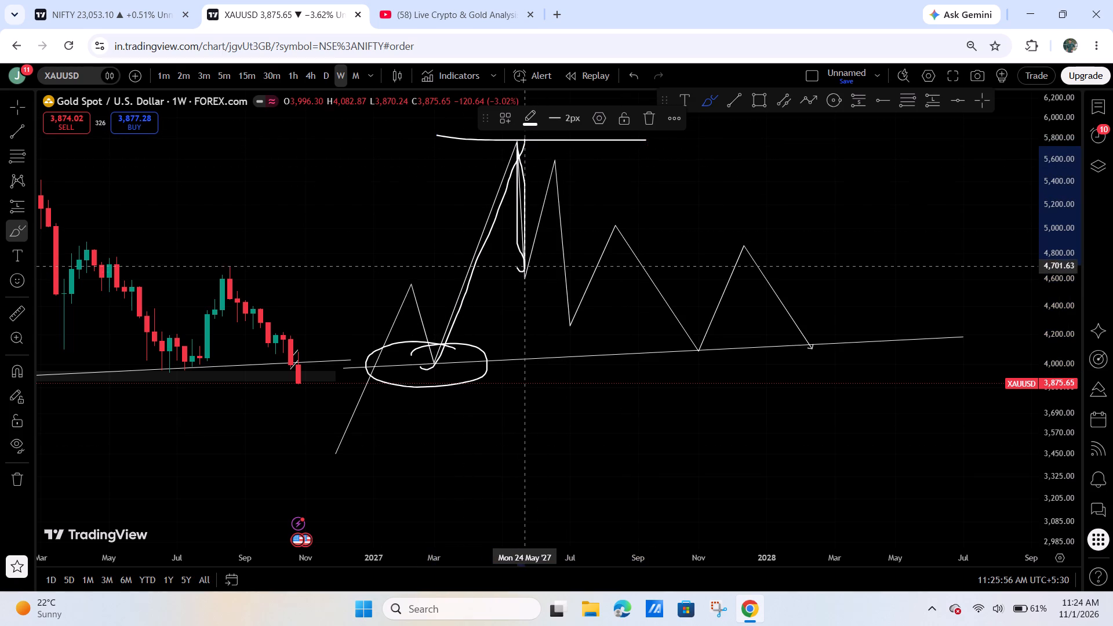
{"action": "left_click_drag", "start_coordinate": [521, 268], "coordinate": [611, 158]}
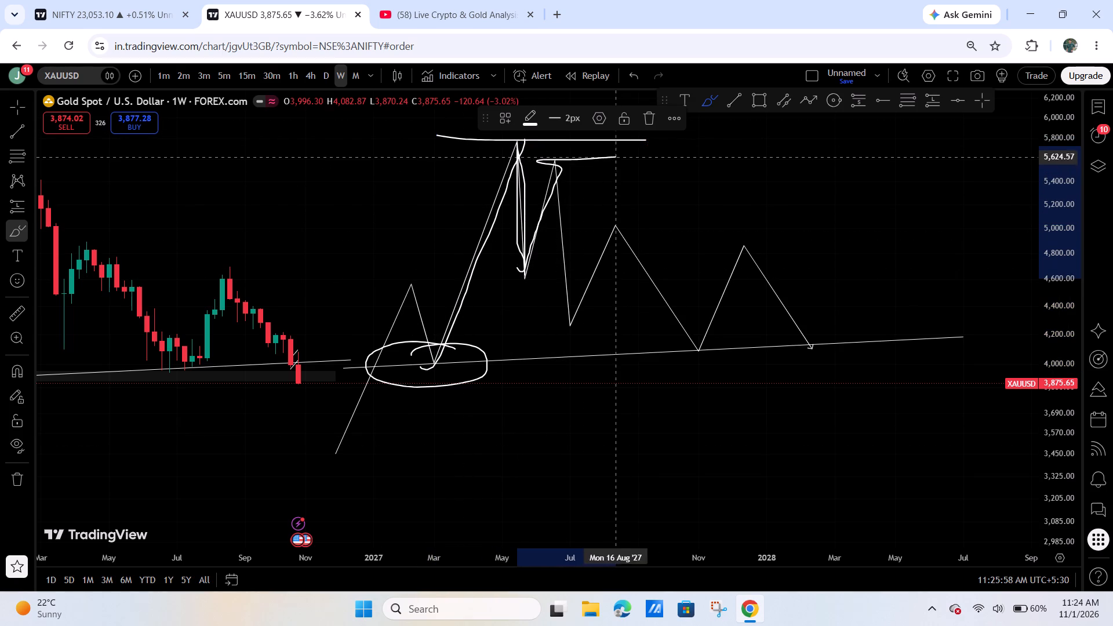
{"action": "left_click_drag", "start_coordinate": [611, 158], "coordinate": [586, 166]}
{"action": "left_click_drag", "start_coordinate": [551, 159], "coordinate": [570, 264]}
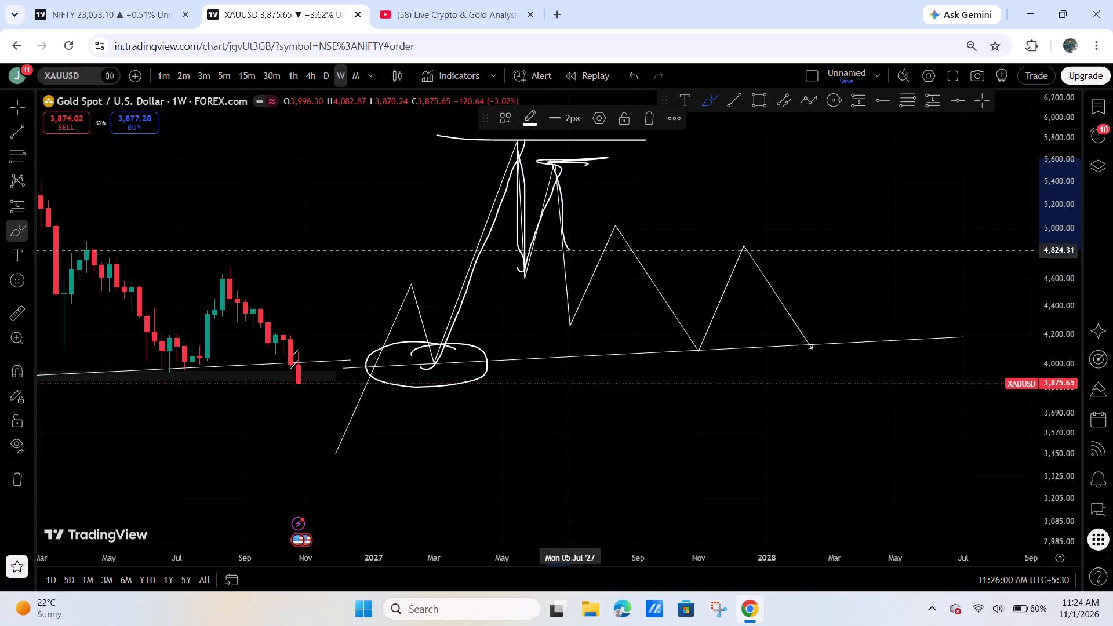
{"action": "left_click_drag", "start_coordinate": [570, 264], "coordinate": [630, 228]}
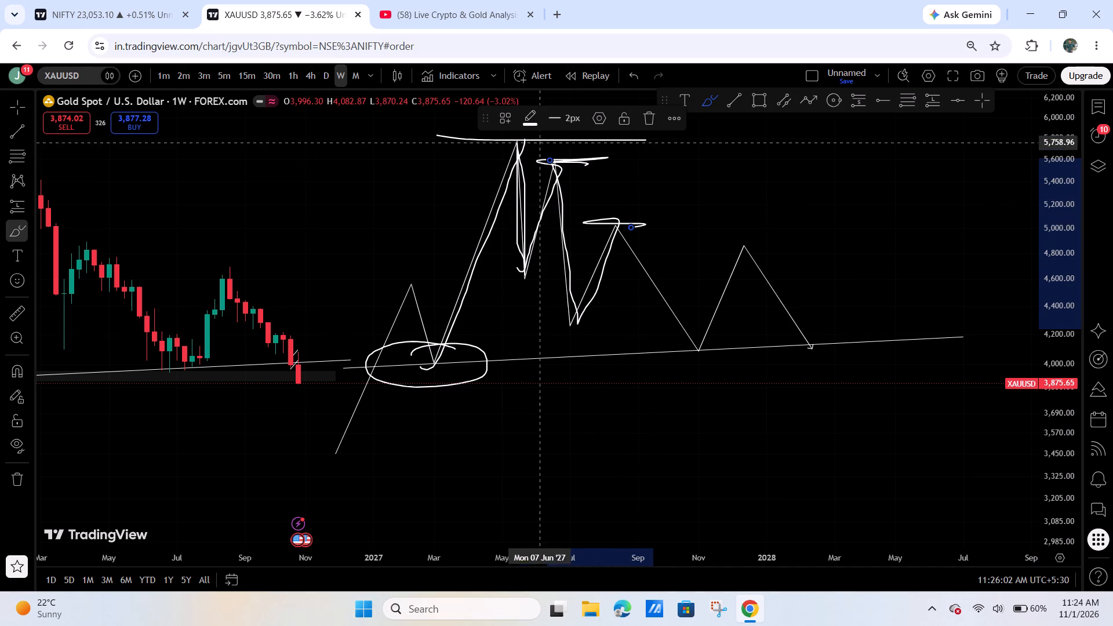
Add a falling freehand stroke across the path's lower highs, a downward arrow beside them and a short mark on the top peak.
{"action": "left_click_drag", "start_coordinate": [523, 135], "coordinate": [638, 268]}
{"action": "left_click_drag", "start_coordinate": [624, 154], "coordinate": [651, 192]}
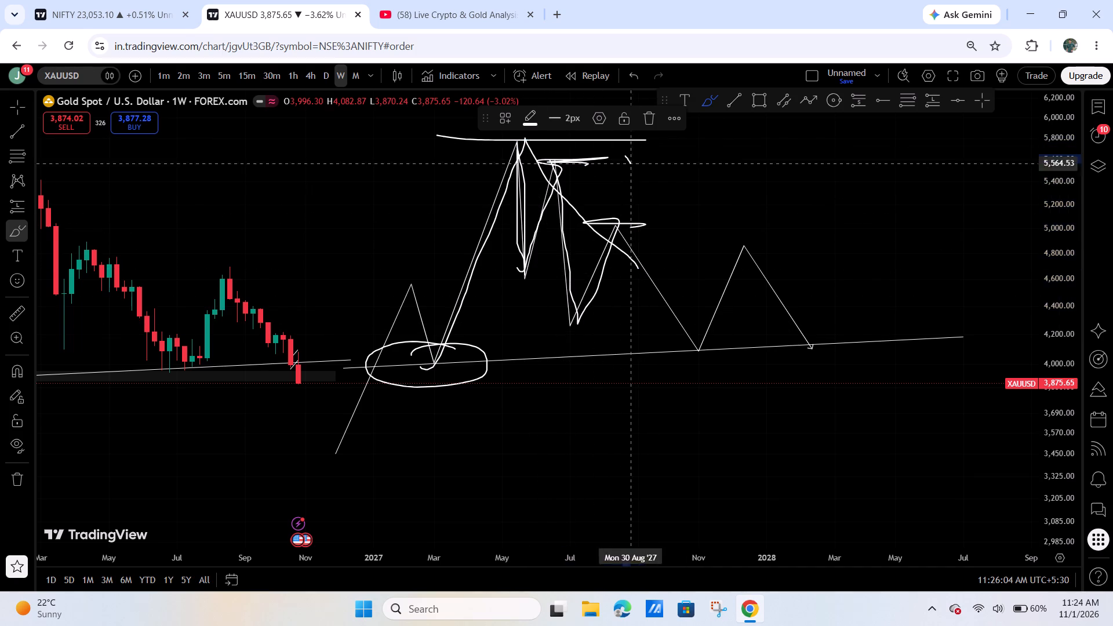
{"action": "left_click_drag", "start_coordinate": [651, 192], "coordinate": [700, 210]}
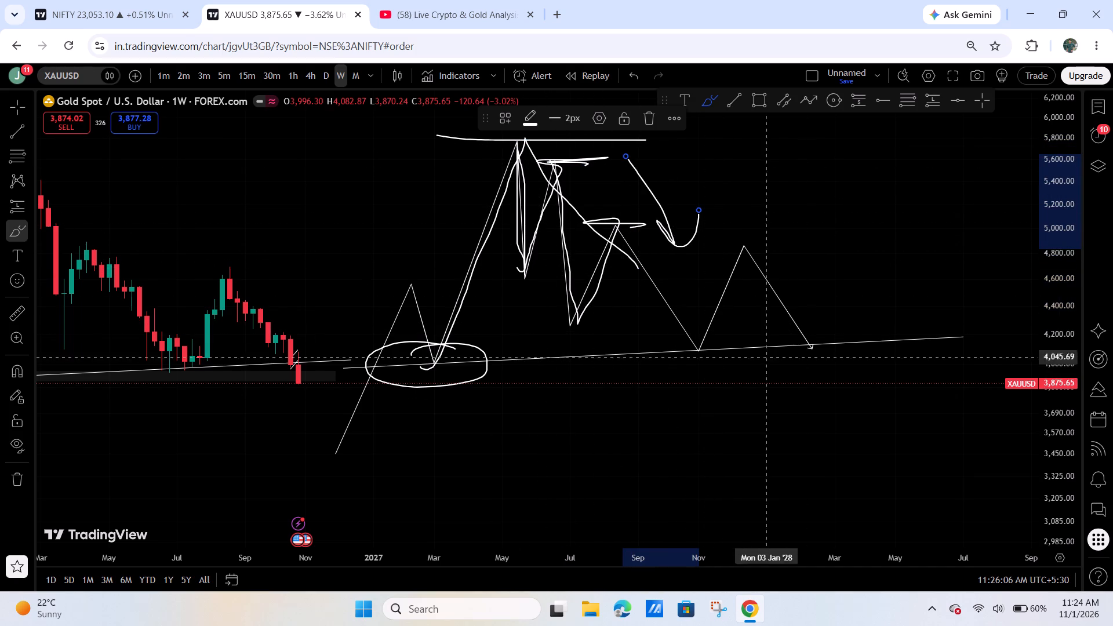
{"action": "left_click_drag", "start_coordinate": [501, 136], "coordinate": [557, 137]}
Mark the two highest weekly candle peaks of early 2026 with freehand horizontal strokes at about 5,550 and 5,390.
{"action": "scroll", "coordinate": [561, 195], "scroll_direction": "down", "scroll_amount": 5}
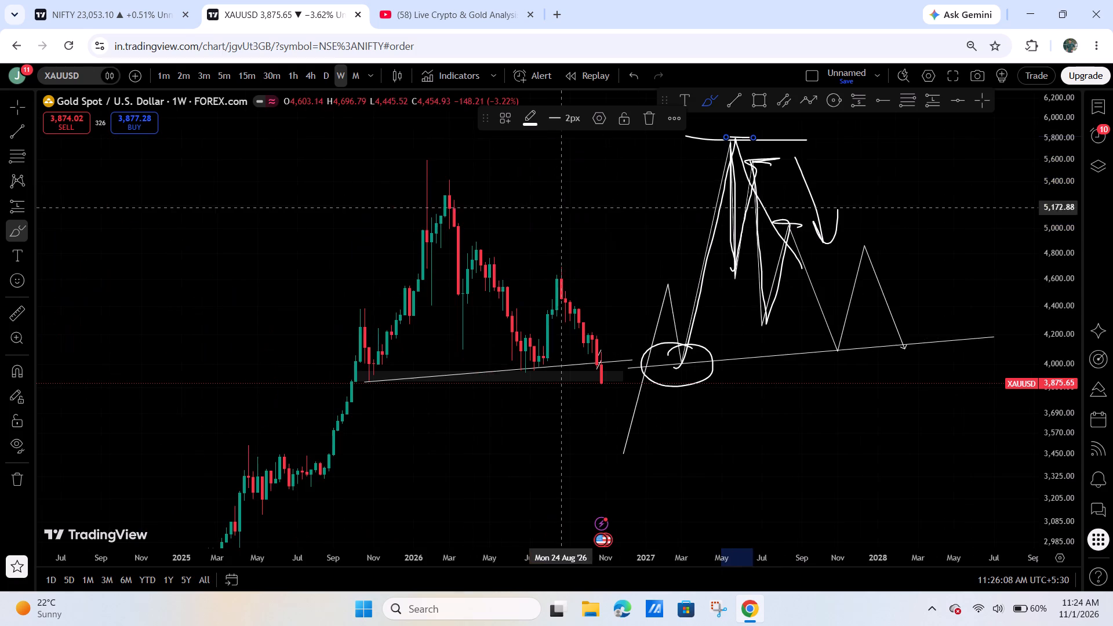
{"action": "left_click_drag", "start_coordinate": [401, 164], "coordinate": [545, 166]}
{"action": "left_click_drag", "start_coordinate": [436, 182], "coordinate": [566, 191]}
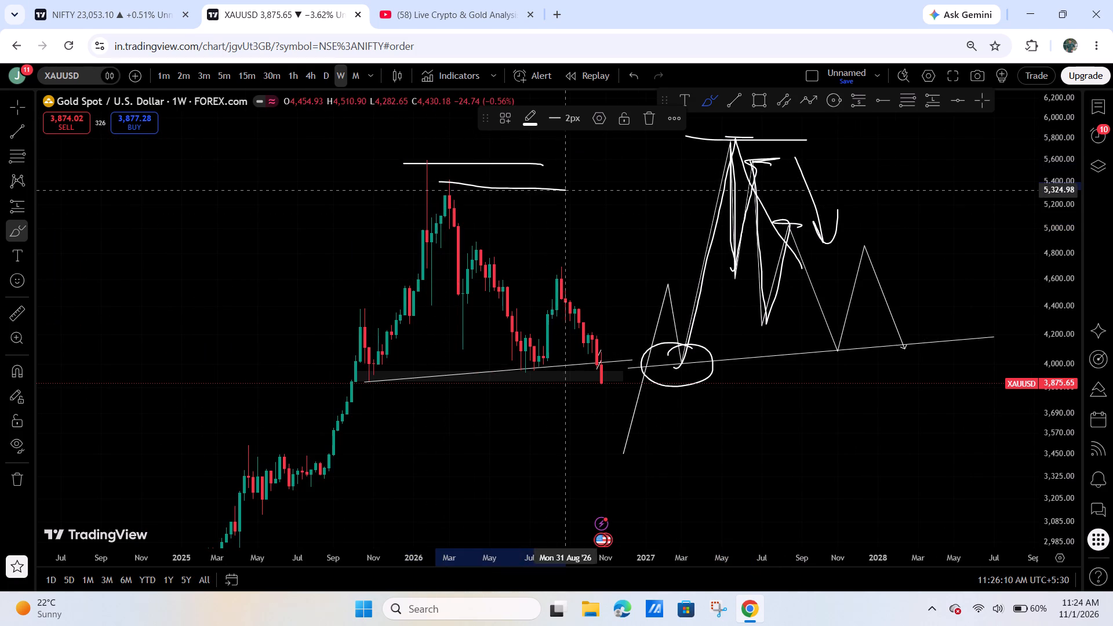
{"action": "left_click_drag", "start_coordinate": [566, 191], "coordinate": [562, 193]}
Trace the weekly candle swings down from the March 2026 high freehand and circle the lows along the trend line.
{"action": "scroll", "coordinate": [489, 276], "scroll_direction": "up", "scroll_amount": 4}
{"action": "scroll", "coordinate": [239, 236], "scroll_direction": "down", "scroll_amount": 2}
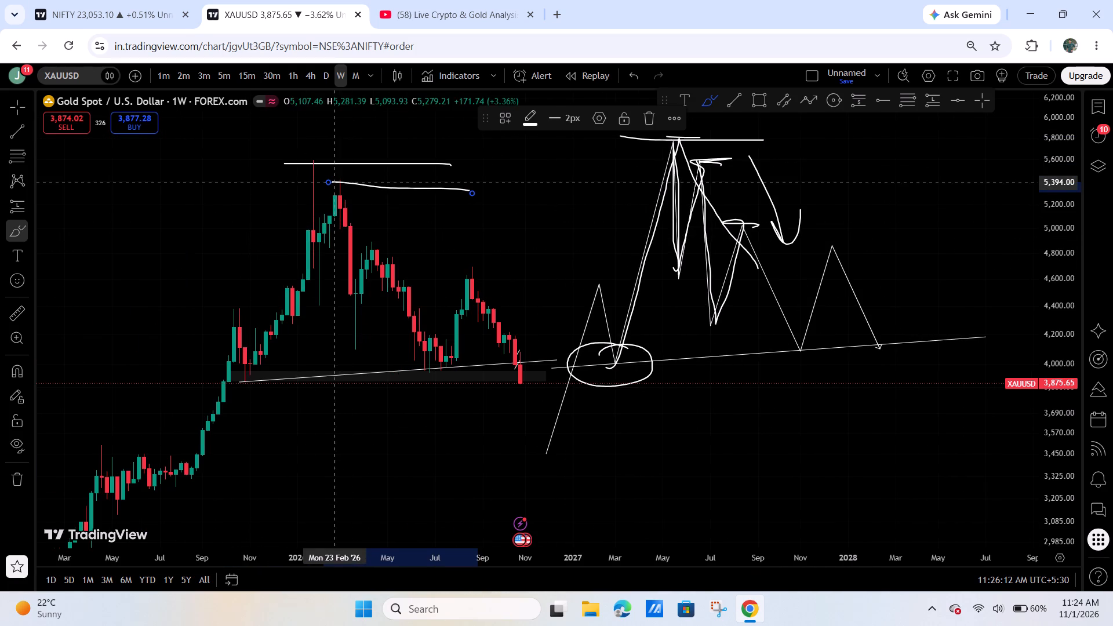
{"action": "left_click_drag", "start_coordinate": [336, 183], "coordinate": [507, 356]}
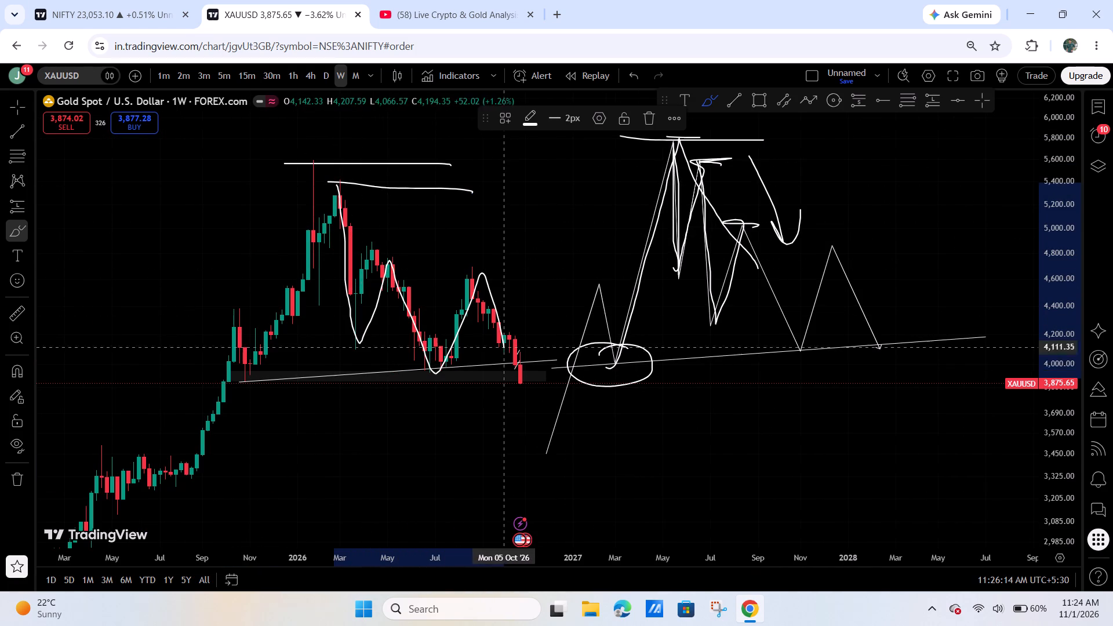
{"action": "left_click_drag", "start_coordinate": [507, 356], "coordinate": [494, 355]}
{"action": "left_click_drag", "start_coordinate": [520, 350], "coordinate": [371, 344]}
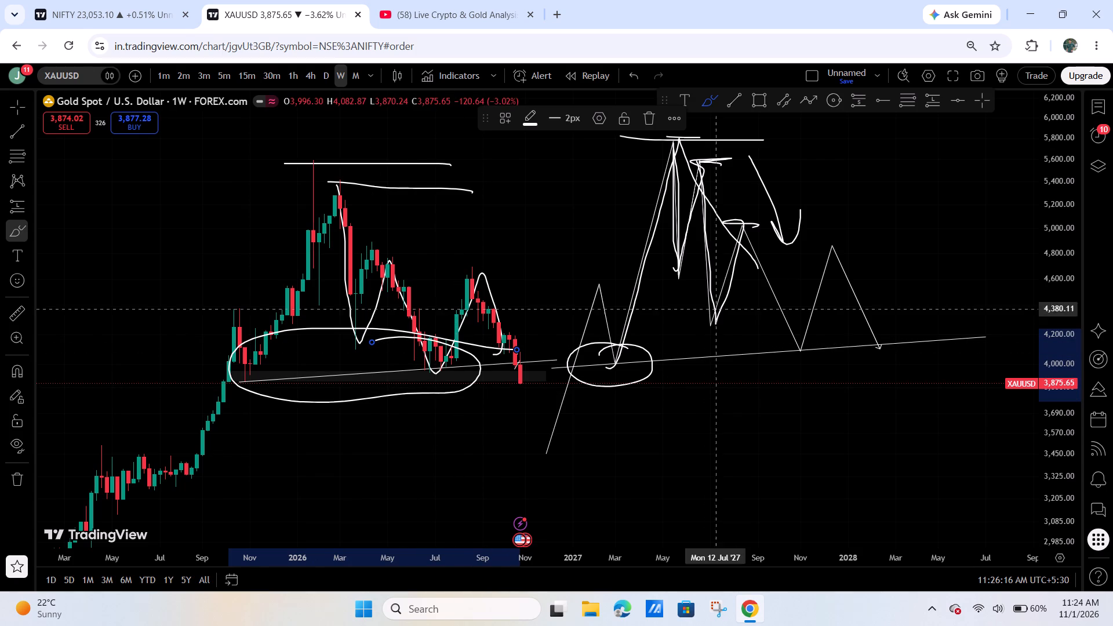
Remove all drawings from the XAUUSD chart.
{"action": "right_click", "coordinate": [546, 200]}
{"action": "right_click", "coordinate": [548, 208]}
{"action": "left_click", "coordinate": [656, 500]}
Draw a narrow rising parallel channel under the weekly lows from about 3,883 on 13 Oct 2025 to about 4,026 in late Nov 2026.
{"action": "left_click_drag", "start_coordinate": [721, 450], "coordinate": [908, 449]}
{"action": "left_click_drag", "start_coordinate": [718, 413], "coordinate": [874, 403]}
{"action": "scroll", "coordinate": [866, 431], "scroll_direction": "up", "scroll_amount": 3}
{"action": "left_click_drag", "start_coordinate": [1056, 419], "coordinate": [1064, 361]}
{"action": "left_click_drag", "start_coordinate": [911, 359], "coordinate": [934, 334]}
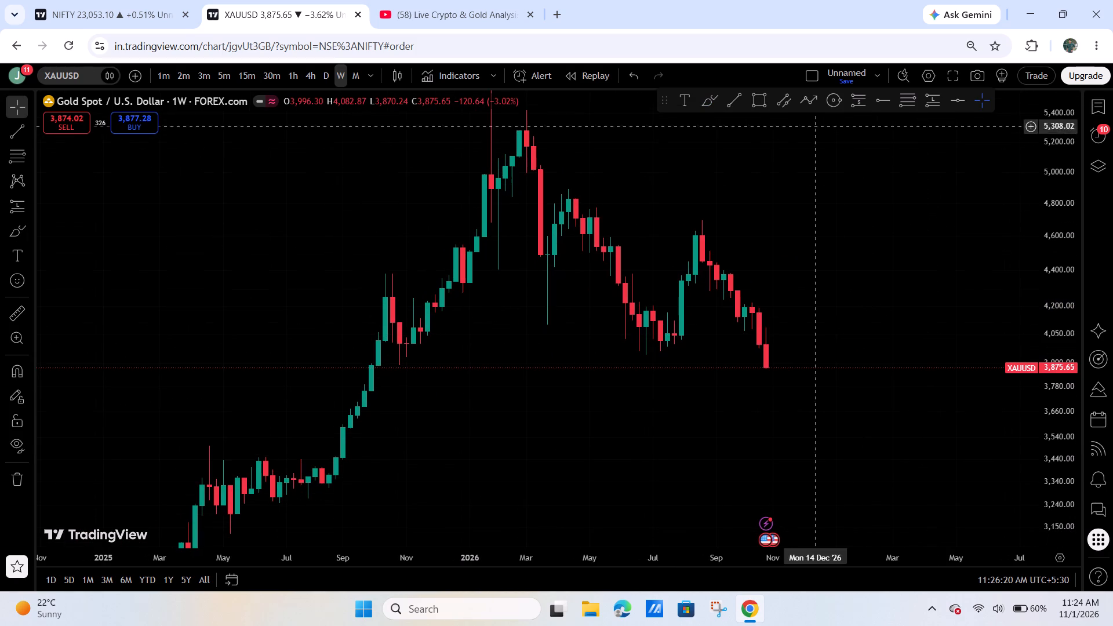
{"action": "left_click", "coordinate": [792, 102]}
{"action": "left_click_drag", "start_coordinate": [384, 366], "coordinate": [390, 368]}
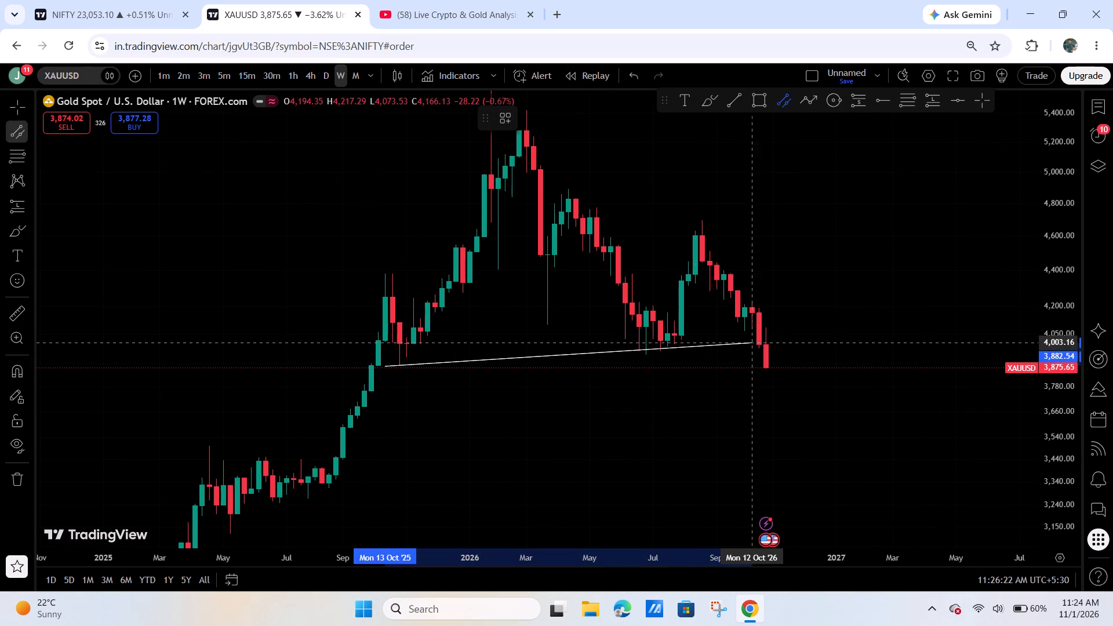
{"action": "left_click", "coordinate": [791, 339]}
{"action": "left_click", "coordinate": [793, 344]}
{"action": "left_click_drag", "start_coordinate": [694, 399], "coordinate": [697, 399]}
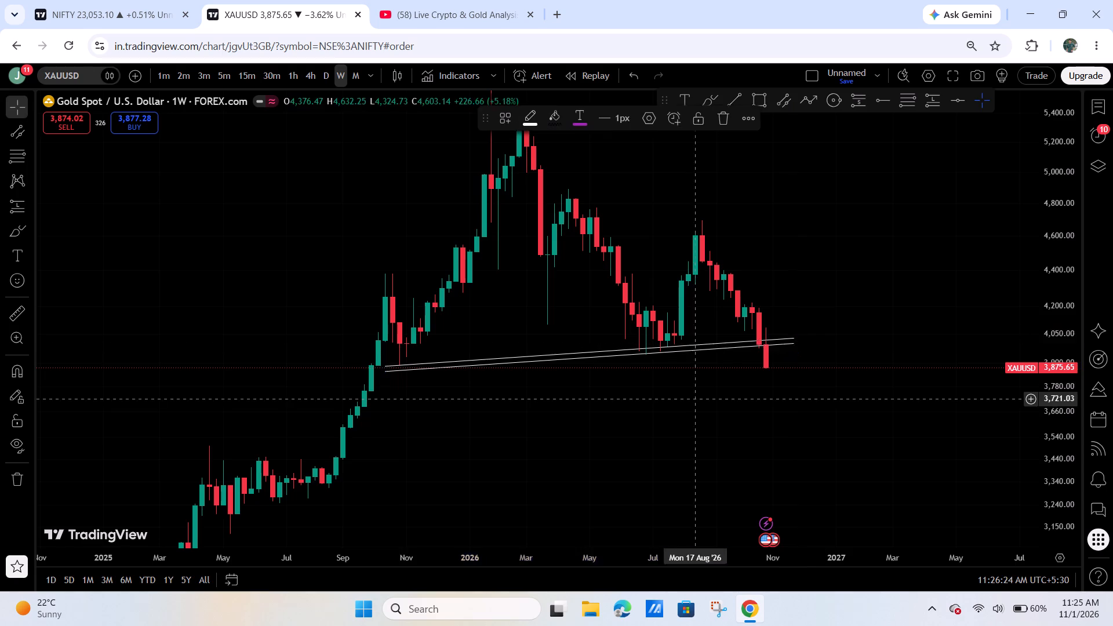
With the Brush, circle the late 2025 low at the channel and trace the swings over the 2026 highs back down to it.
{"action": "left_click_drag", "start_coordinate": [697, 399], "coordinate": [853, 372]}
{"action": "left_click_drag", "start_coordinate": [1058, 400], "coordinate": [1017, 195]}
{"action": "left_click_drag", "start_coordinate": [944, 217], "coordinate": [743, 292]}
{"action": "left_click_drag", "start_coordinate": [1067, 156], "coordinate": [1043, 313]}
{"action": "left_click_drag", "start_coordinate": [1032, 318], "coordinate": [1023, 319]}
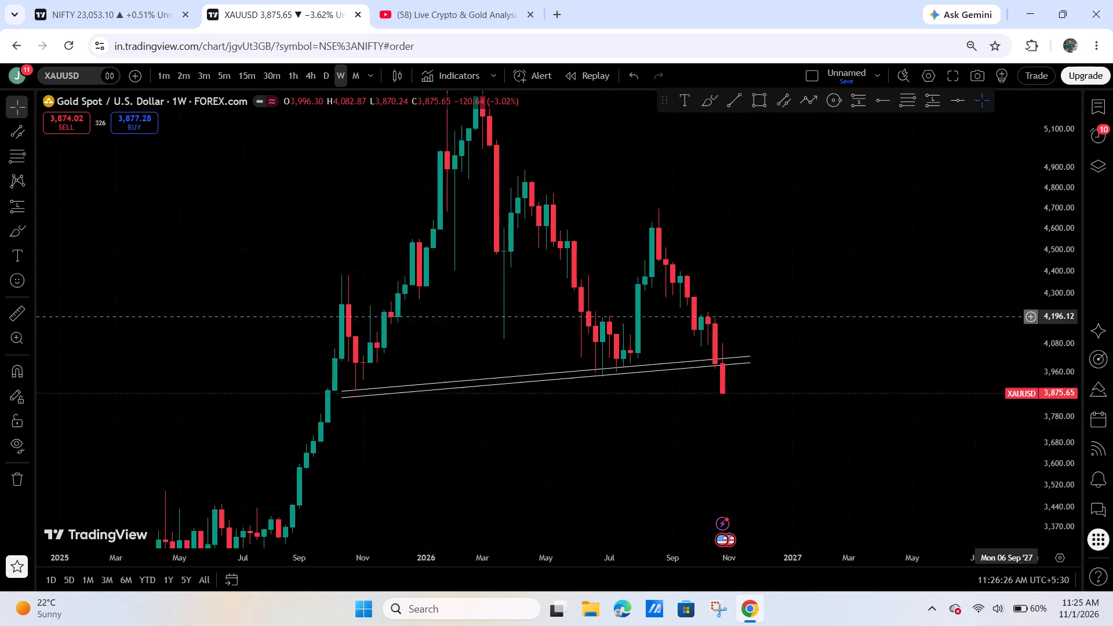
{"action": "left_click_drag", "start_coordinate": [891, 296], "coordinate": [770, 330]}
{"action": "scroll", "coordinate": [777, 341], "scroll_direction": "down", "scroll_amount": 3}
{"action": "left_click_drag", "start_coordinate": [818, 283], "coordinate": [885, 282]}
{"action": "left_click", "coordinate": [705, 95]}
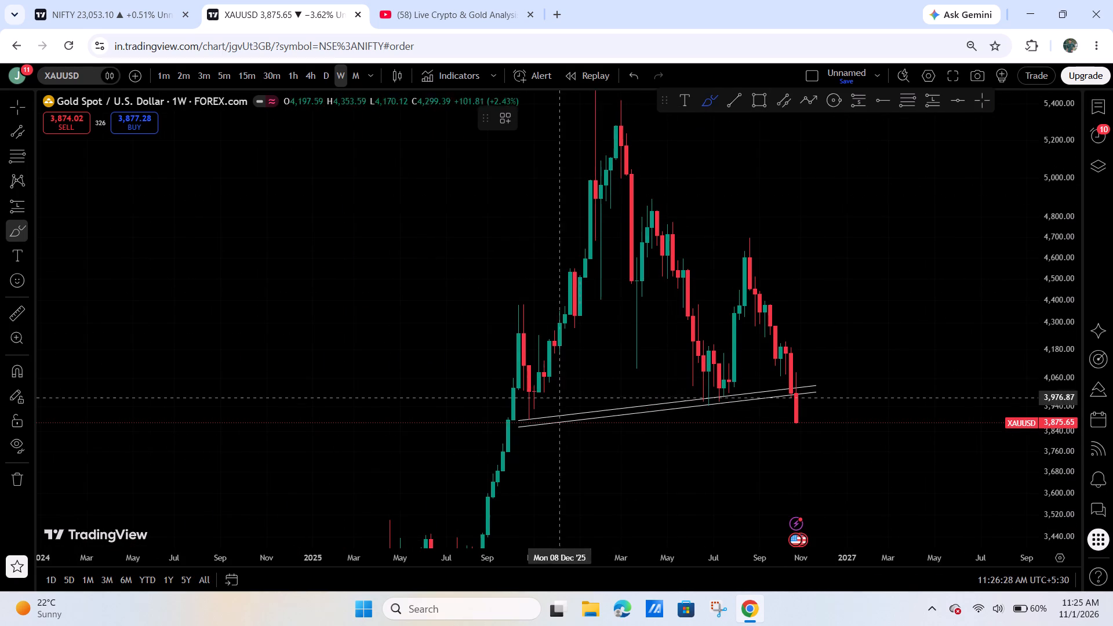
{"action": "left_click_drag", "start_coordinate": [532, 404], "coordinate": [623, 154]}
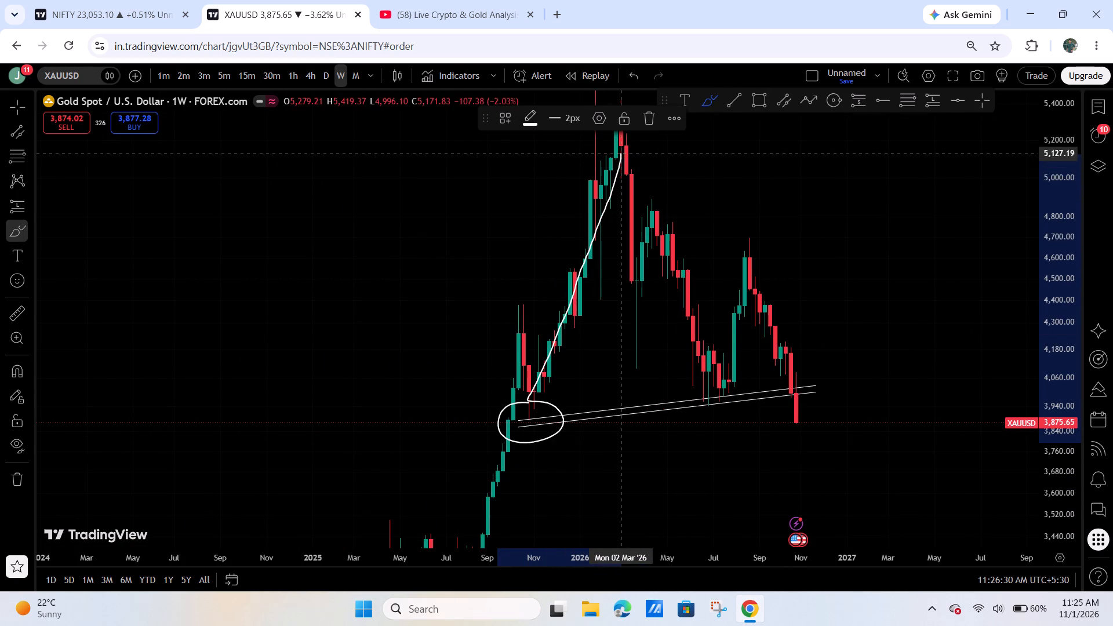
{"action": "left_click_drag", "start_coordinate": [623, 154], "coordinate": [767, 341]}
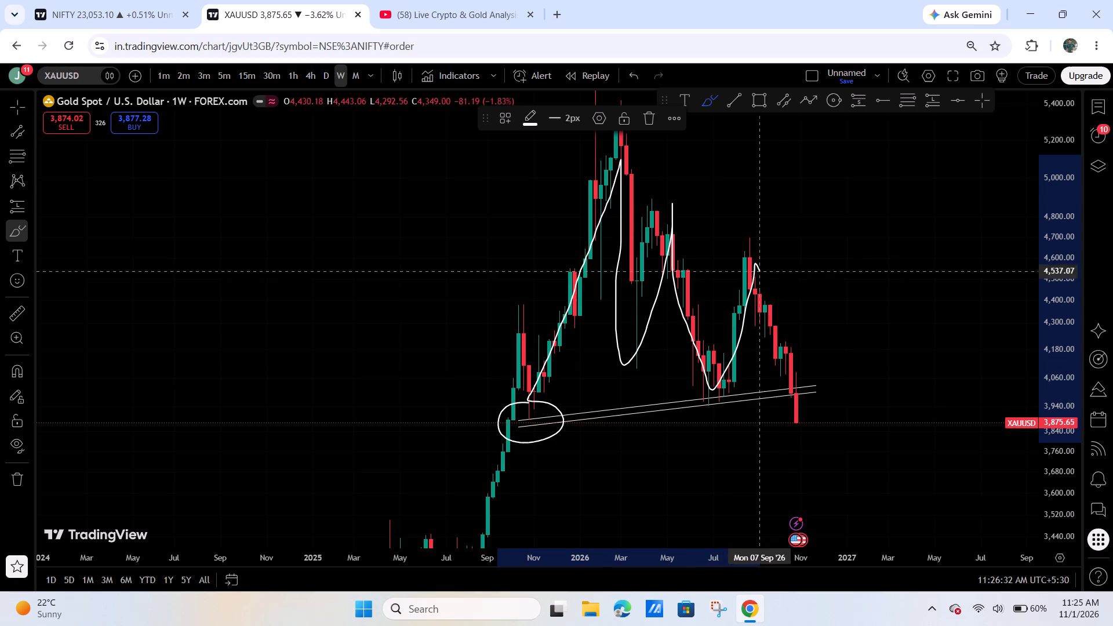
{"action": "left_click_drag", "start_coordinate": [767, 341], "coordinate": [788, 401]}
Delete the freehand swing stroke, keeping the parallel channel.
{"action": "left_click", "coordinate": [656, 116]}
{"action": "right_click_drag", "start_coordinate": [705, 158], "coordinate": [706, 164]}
Draw a support rectangle at the April 2025 lows from 21 Apr 2025 to about March 2028, between about 3,223 and 3,128.
{"action": "left_click_drag", "start_coordinate": [785, 315], "coordinate": [798, 170]}
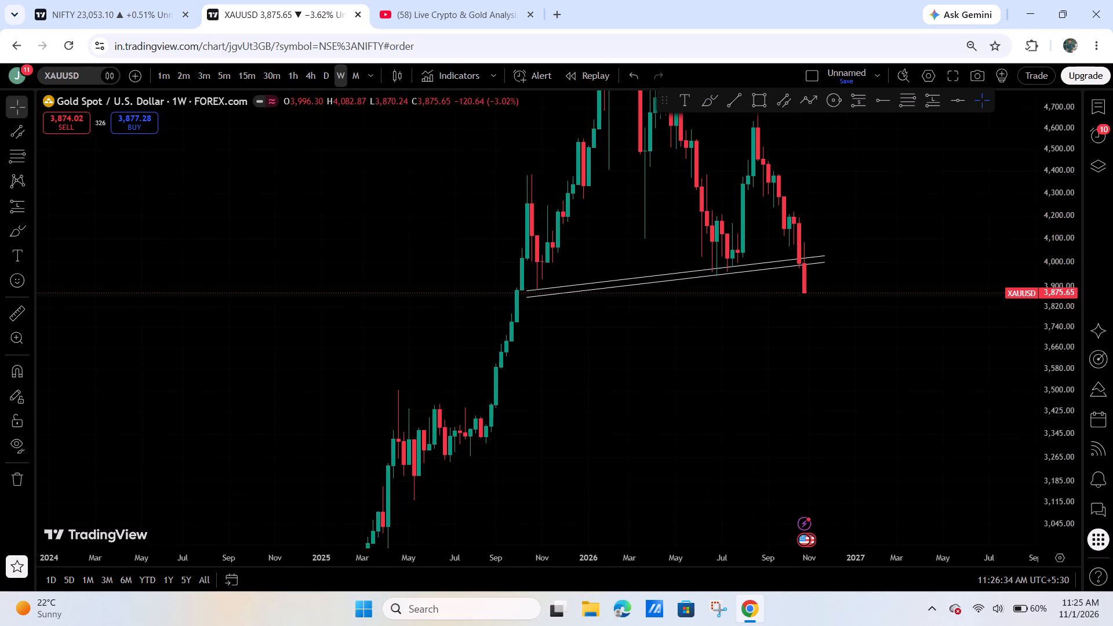
{"action": "left_click_drag", "start_coordinate": [1066, 259], "coordinate": [1039, 361]}
{"action": "left_click_drag", "start_coordinate": [1003, 376], "coordinate": [850, 352]}
{"action": "scroll", "coordinate": [823, 348], "scroll_direction": "down", "scroll_amount": 4}
{"action": "left_click_drag", "start_coordinate": [919, 386], "coordinate": [788, 365]}
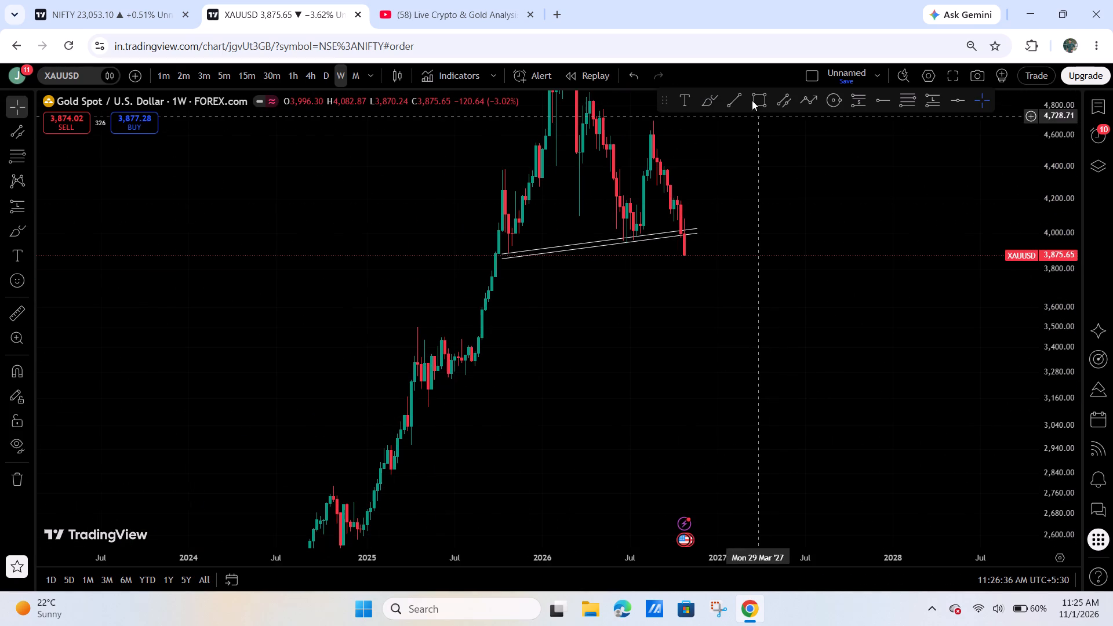
{"action": "left_click", "coordinate": [752, 100]}
{"action": "left_click", "coordinate": [419, 385]}
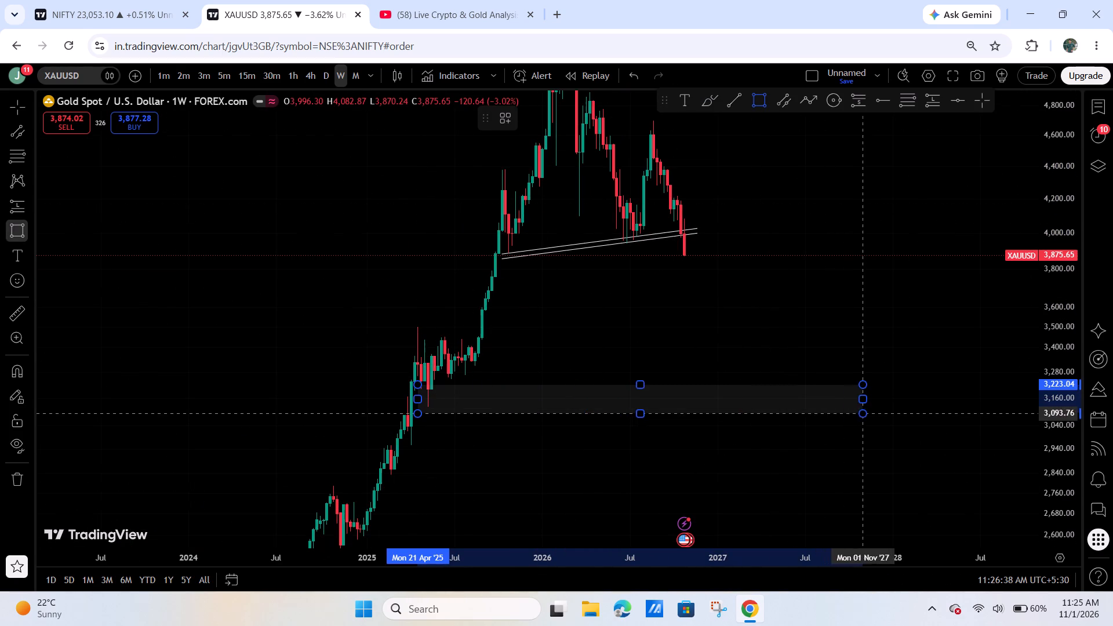
{"action": "left_click", "coordinate": [935, 406]}
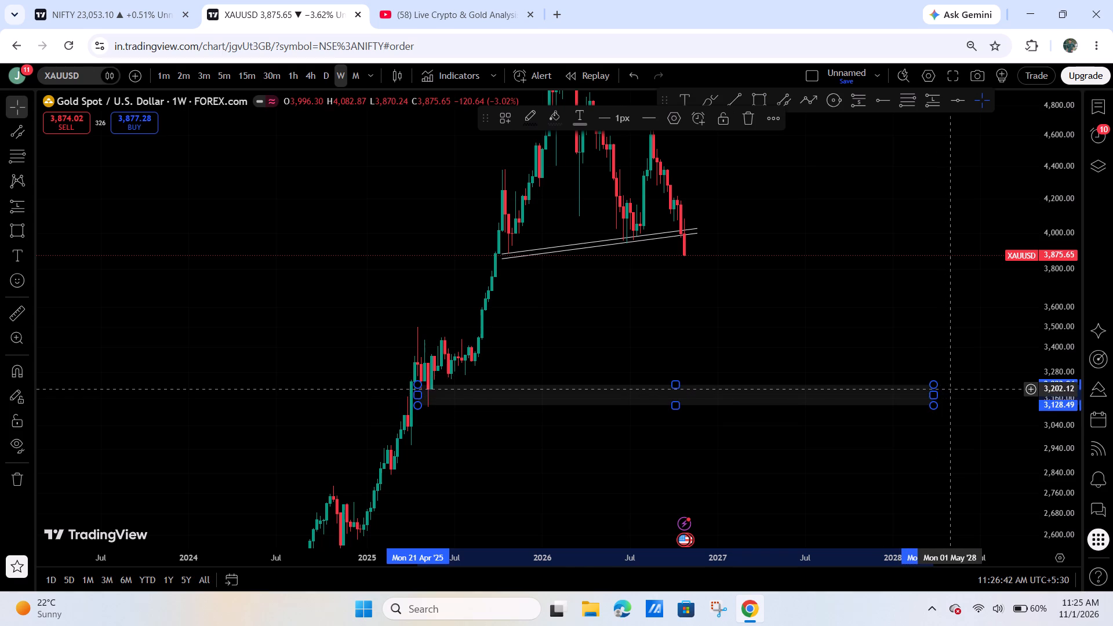
Move the lower support rectangle up and slightly earlier, spanning 7 Apr 2025 to 13 Mar 2028 at about 3,265 to 3,170.
{"action": "left_click_drag", "start_coordinate": [905, 335], "coordinate": [862, 391]}
{"action": "left_click_drag", "start_coordinate": [755, 336], "coordinate": [795, 330]}
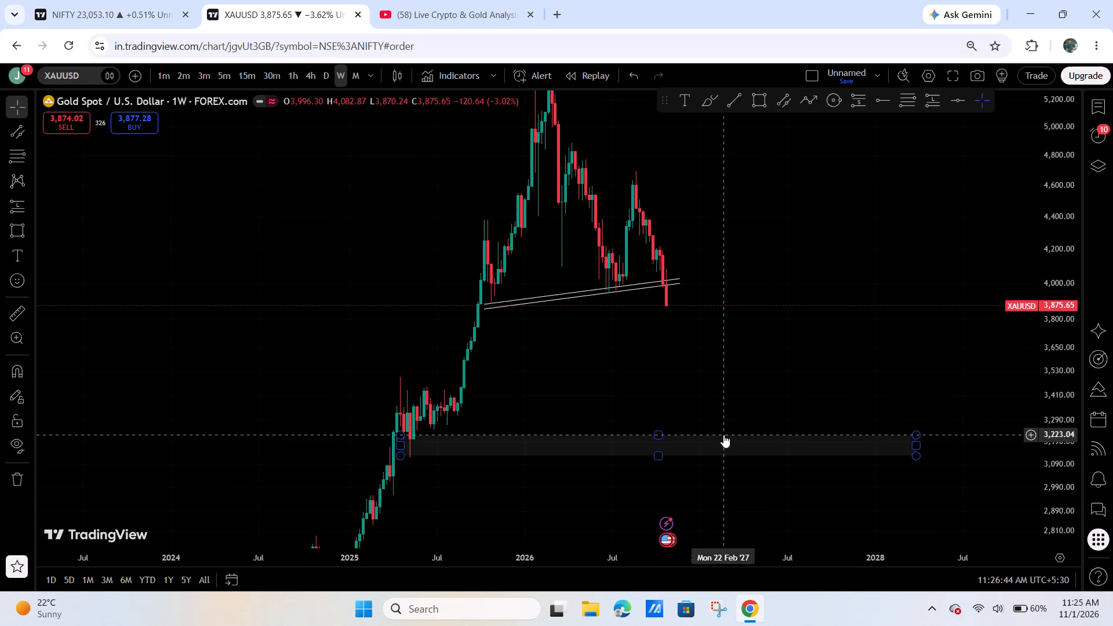
{"action": "left_click_drag", "start_coordinate": [723, 435], "coordinate": [743, 419]}
{"action": "left_click_drag", "start_coordinate": [743, 419], "coordinate": [717, 426]}
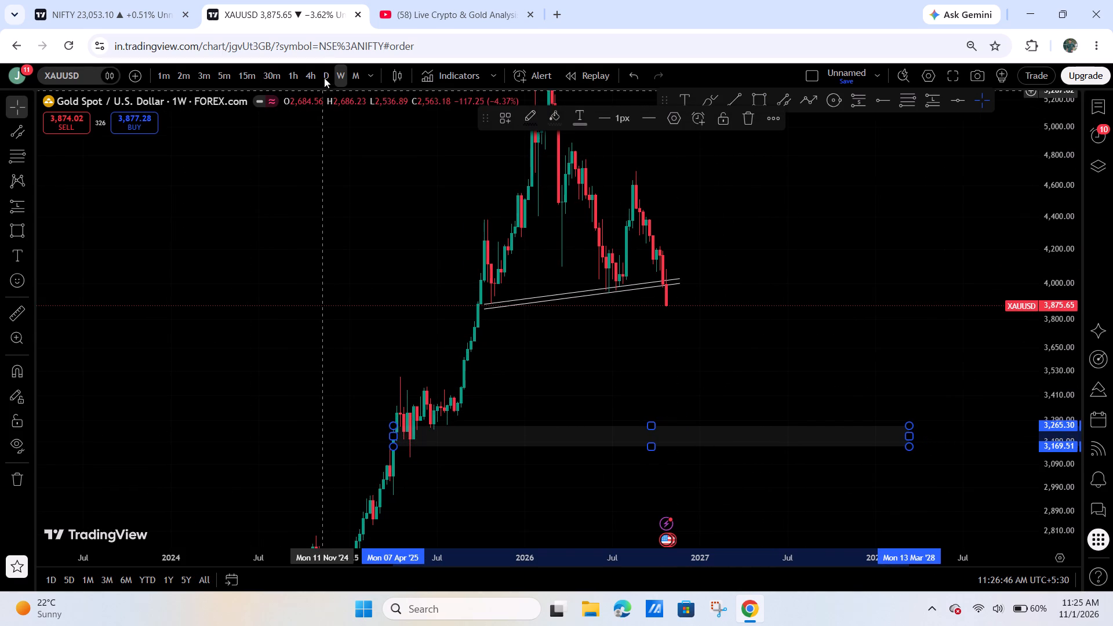
Switch the XAUUSD chart to the daily timeframe and examine price around the channel and the lower support zone.
{"action": "left_click", "coordinate": [324, 78]}
{"action": "scroll", "coordinate": [671, 304], "scroll_direction": "down", "scroll_amount": 6}
{"action": "left_click_drag", "start_coordinate": [832, 342], "coordinate": [791, 390]}
{"action": "scroll", "coordinate": [846, 387], "scroll_direction": "down", "scroll_amount": 6}
{"action": "left_click_drag", "start_coordinate": [906, 388], "coordinate": [809, 385]}
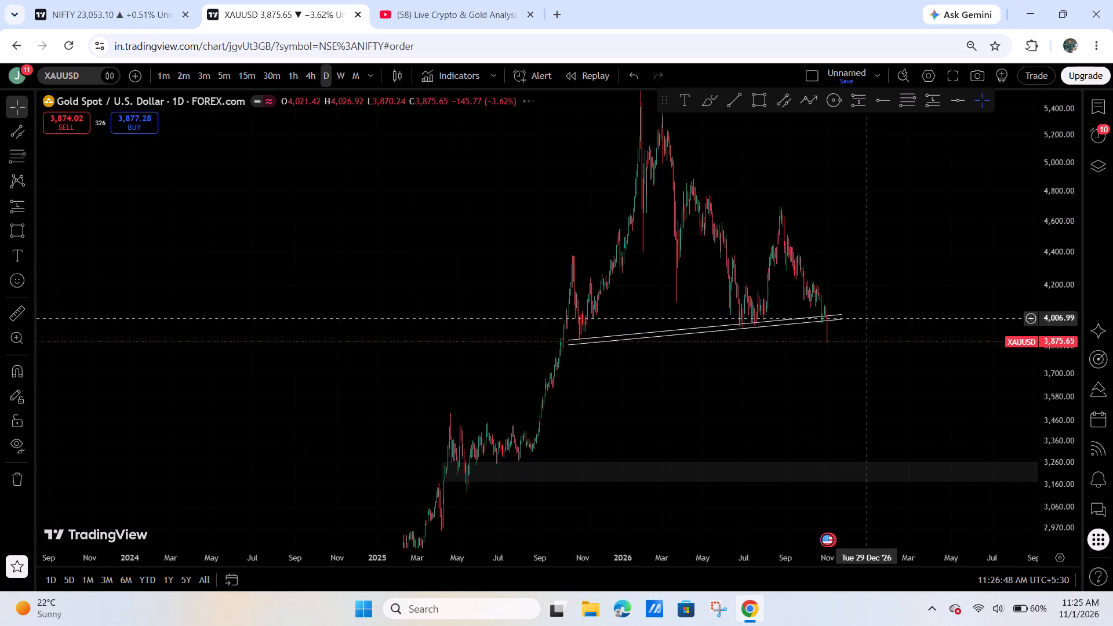
Remove all drawings from the XAUUSD daily chart.
{"action": "scroll", "coordinate": [742, 227], "scroll_direction": "up", "scroll_amount": 5}
{"action": "right_click", "coordinate": [752, 180]}
{"action": "left_click", "coordinate": [854, 473]}
On the weekly timeframe, draw a descending parallel channel from March 2026 to January 2027, with its upper line starting about 4,945 and ending about 4,497.
{"action": "left_click_drag", "start_coordinate": [712, 380], "coordinate": [935, 434]}
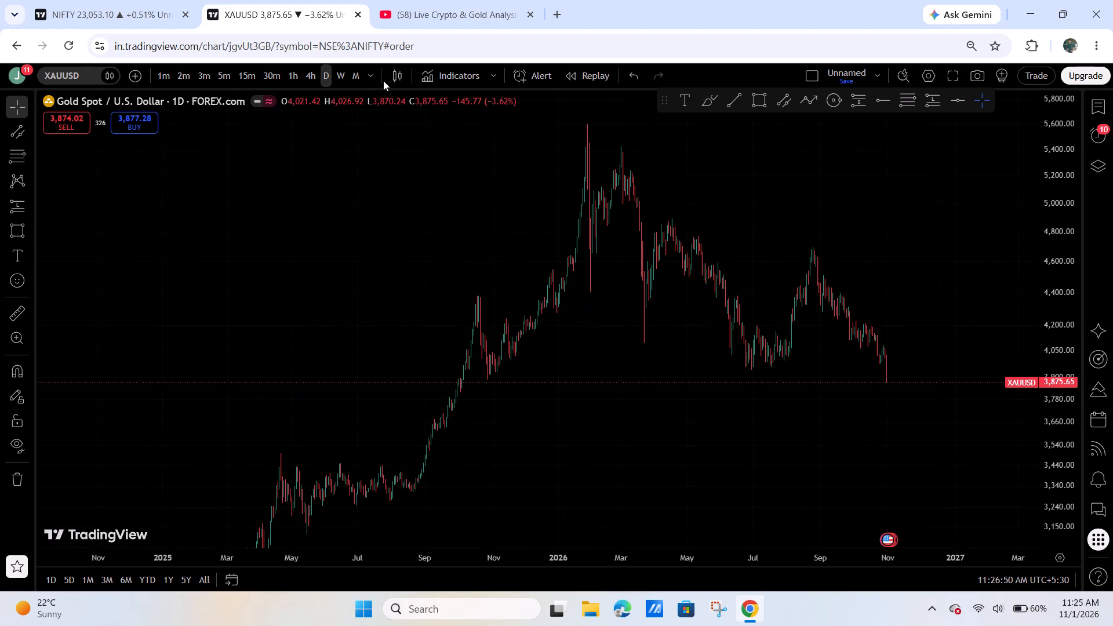
{"action": "left_click", "coordinate": [344, 74]}
{"action": "scroll", "coordinate": [835, 365], "scroll_direction": "up", "scroll_amount": 13}
{"action": "left_click_drag", "start_coordinate": [665, 339], "coordinate": [922, 358]}
{"action": "scroll", "coordinate": [831, 369], "scroll_direction": "up", "scroll_amount": 3}
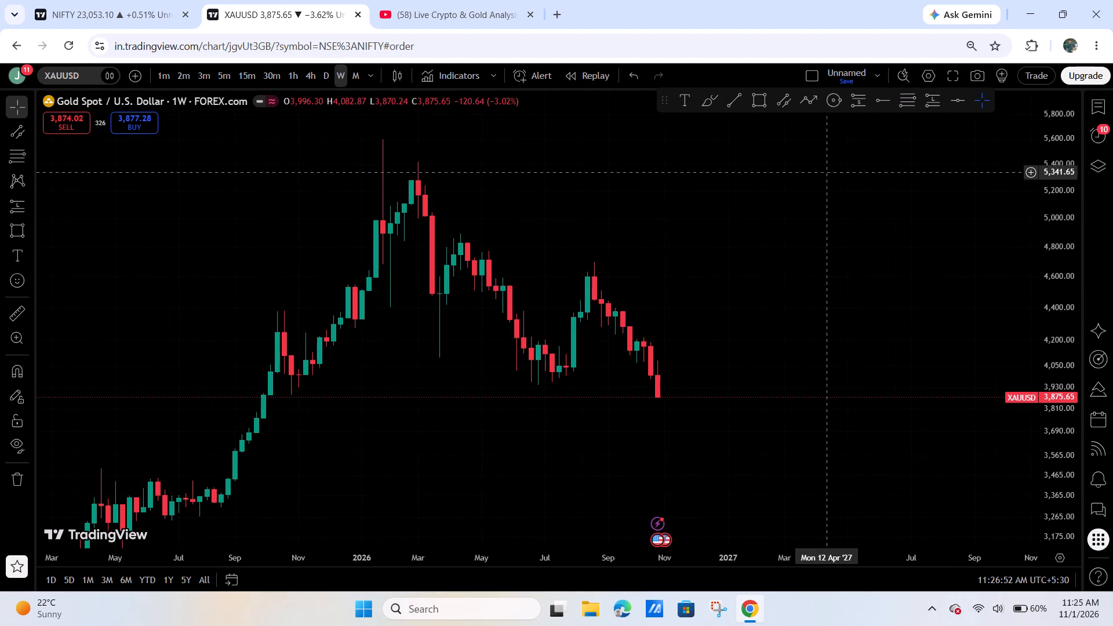
{"action": "left_click", "coordinate": [797, 98]}
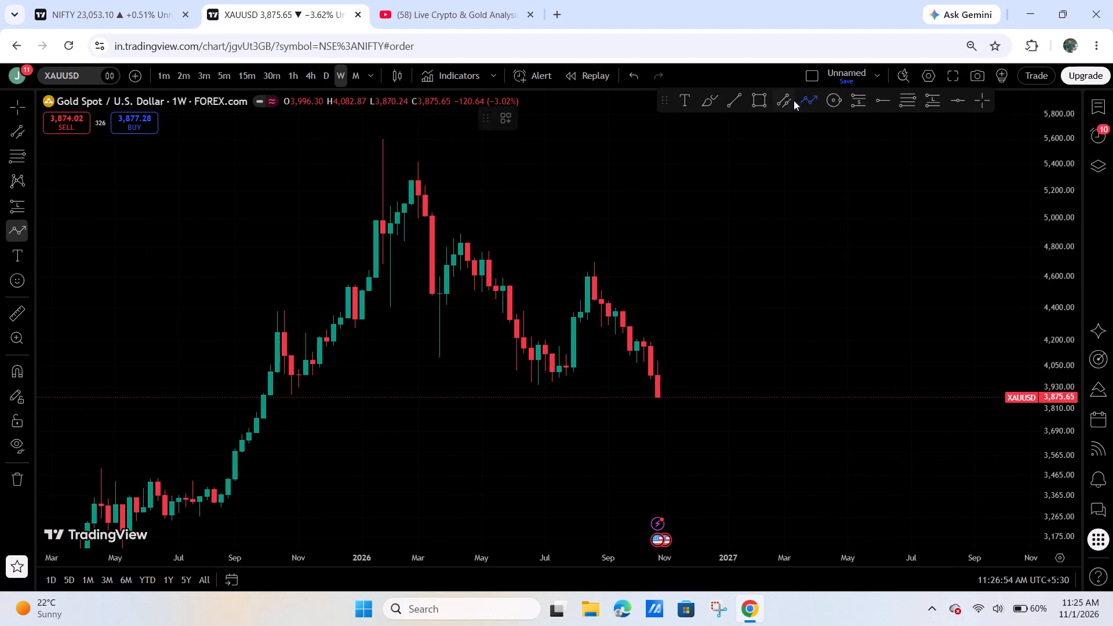
{"action": "left_click", "coordinate": [790, 101]}
{"action": "left_click", "coordinate": [448, 226]}
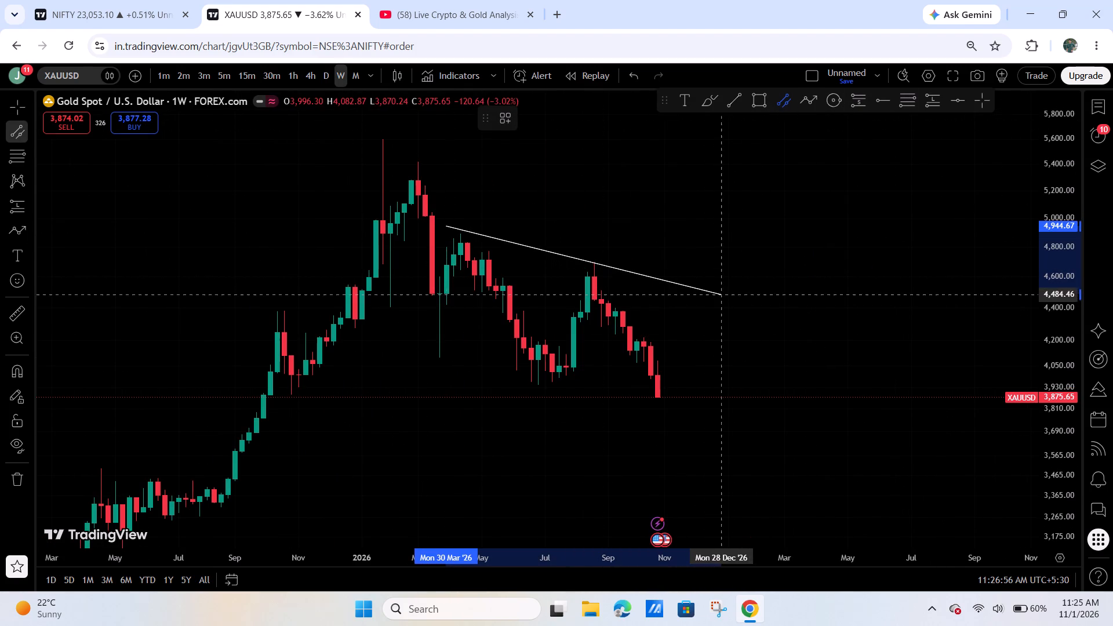
{"action": "left_click", "coordinate": [725, 293]}
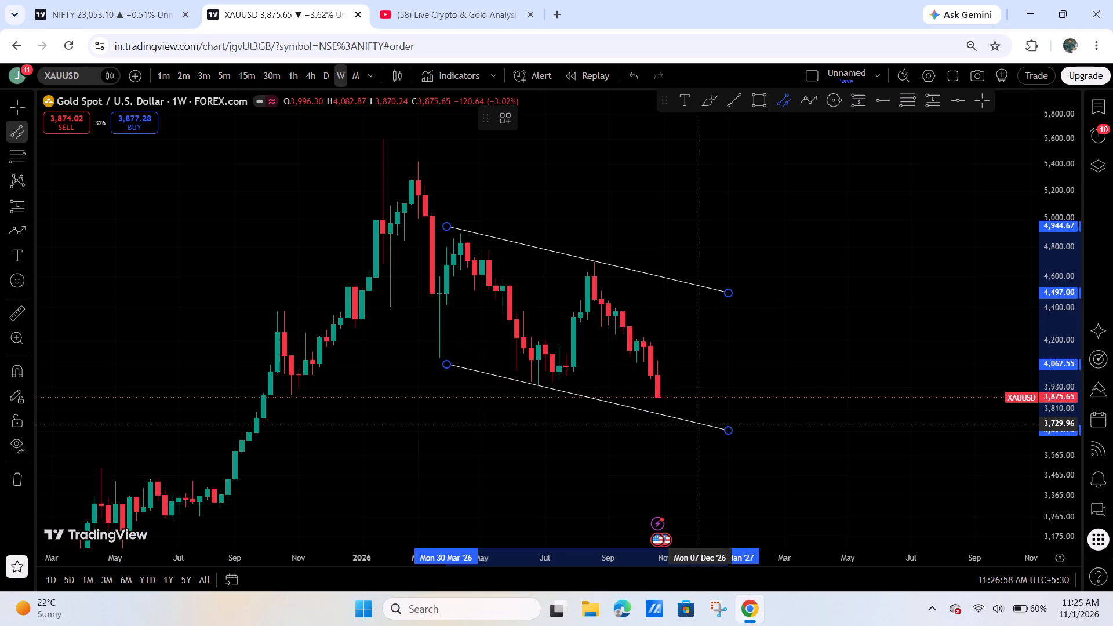
{"action": "left_click", "coordinate": [703, 424]}
{"action": "left_click_drag", "start_coordinate": [450, 366], "coordinate": [433, 358]}
{"action": "left_click", "coordinate": [630, 357]}
Examine the latest weekly candles against the lower line of the descending channel.
{"action": "left_click_drag", "start_coordinate": [762, 383], "coordinate": [927, 382]}
{"action": "left_click_drag", "start_coordinate": [1036, 476], "coordinate": [1041, 334]}
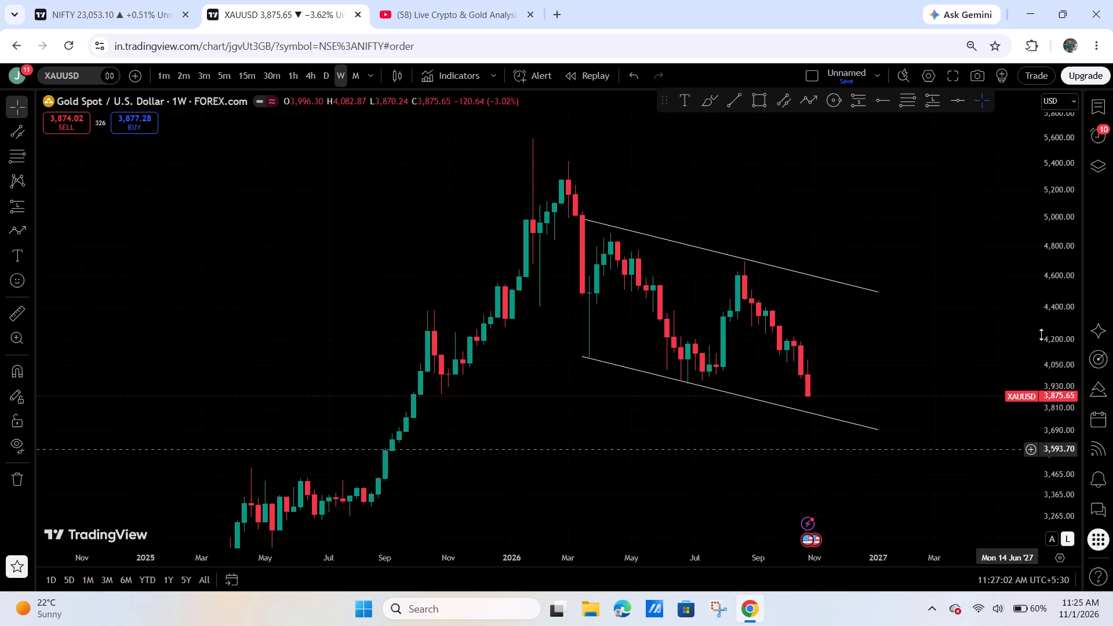
{"action": "left_click_drag", "start_coordinate": [1041, 334], "coordinate": [1030, 267]}
{"action": "left_click_drag", "start_coordinate": [1012, 358], "coordinate": [995, 478]}
{"action": "left_click_drag", "start_coordinate": [1071, 462], "coordinate": [1019, 245]}
{"action": "left_click_drag", "start_coordinate": [967, 244], "coordinate": [904, 321]}
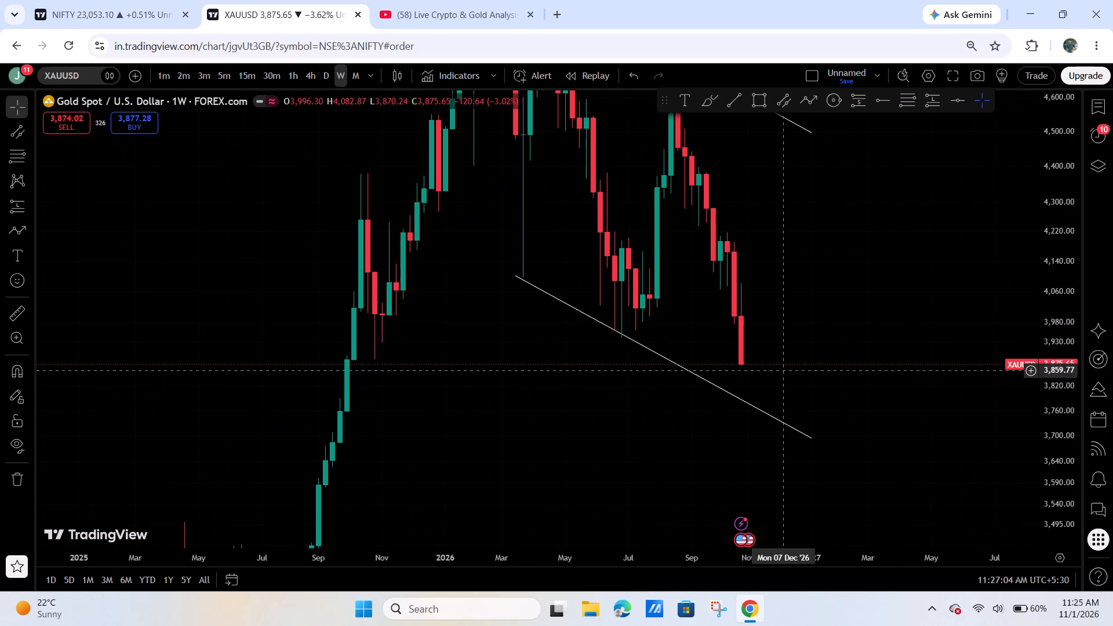
{"action": "left_click_drag", "start_coordinate": [771, 381], "coordinate": [694, 398]}
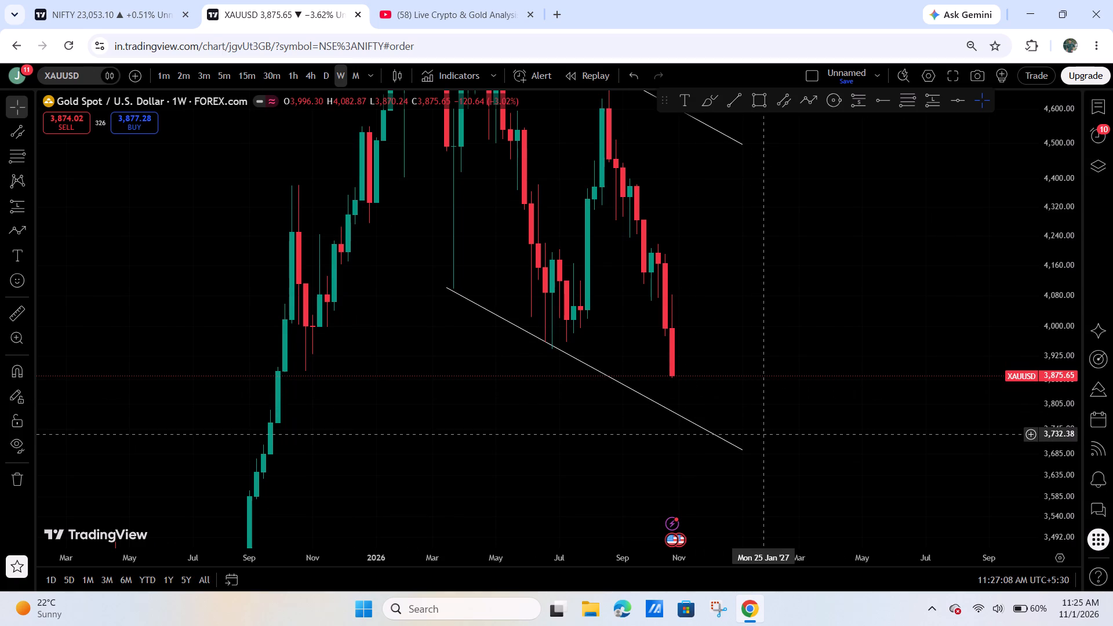
{"action": "left_click_drag", "start_coordinate": [833, 438], "coordinate": [848, 395]}
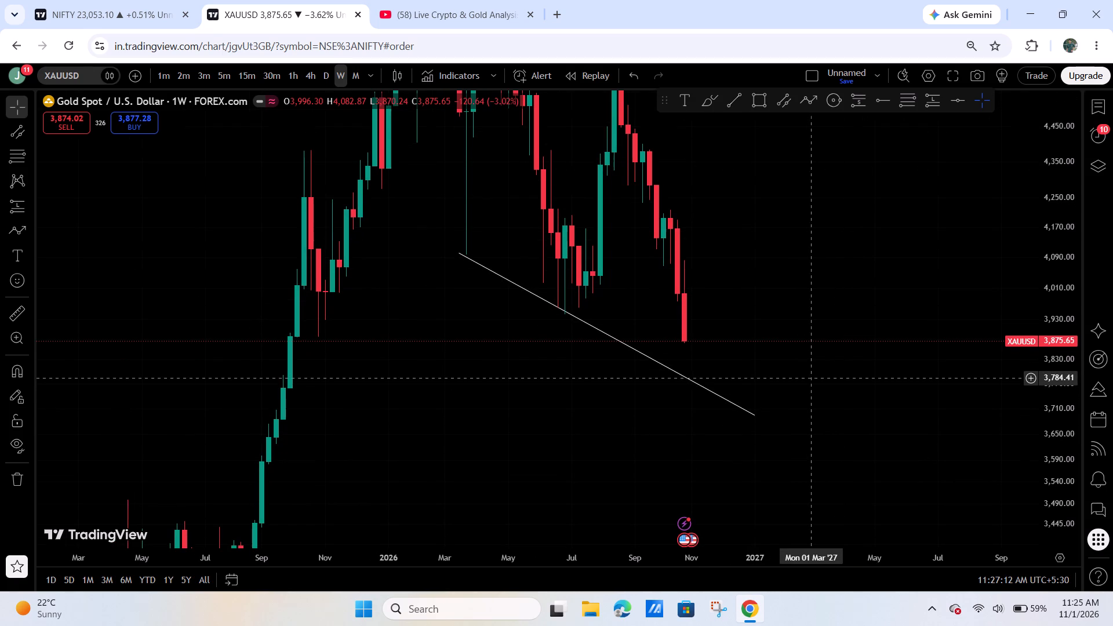
{"action": "left_click_drag", "start_coordinate": [814, 381], "coordinate": [807, 410]}
{"action": "left_click_drag", "start_coordinate": [811, 387], "coordinate": [810, 425]}
{"action": "scroll", "coordinate": [823, 437], "scroll_direction": "down", "scroll_amount": 3}
{"action": "left_click_drag", "start_coordinate": [911, 442], "coordinate": [906, 372]}
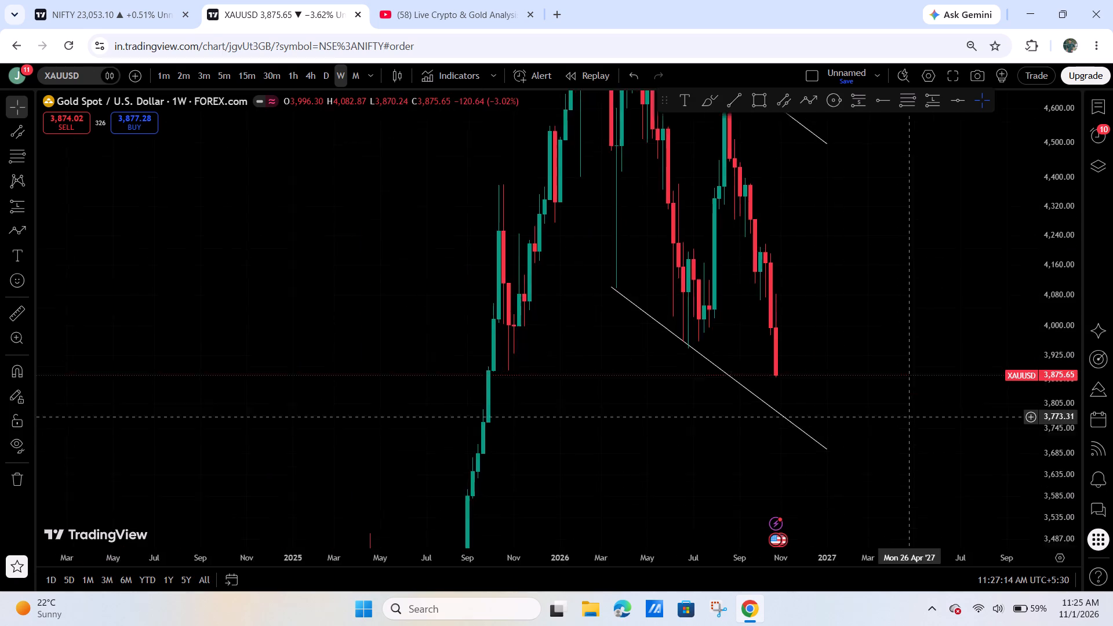
{"action": "left_click_drag", "start_coordinate": [906, 372], "coordinate": [915, 362]}
{"action": "left_click_drag", "start_coordinate": [1044, 218], "coordinate": [1049, 435]}
{"action": "left_click_drag", "start_coordinate": [1004, 439], "coordinate": [916, 481]}
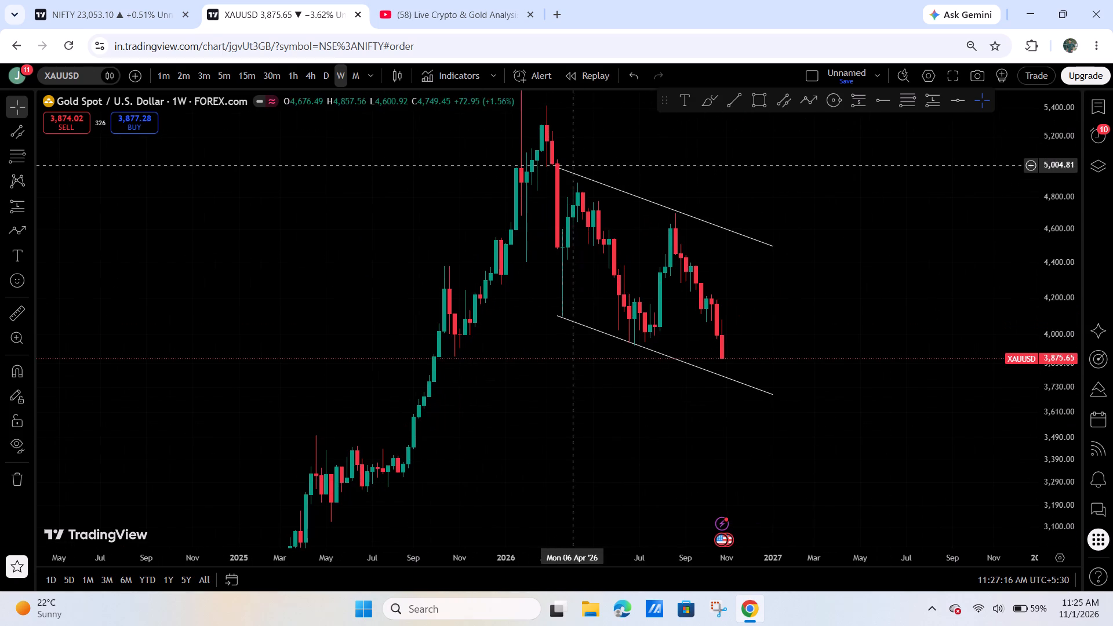
Refit the channel to 9 Mar 2026–4 Jan 2027, with the upper line about 4,953 to 4,469 and the lower about 4,114 to 3,712.
{"action": "left_click_drag", "start_coordinate": [556, 164], "coordinate": [569, 179]}
{"action": "left_click", "coordinate": [707, 292]}
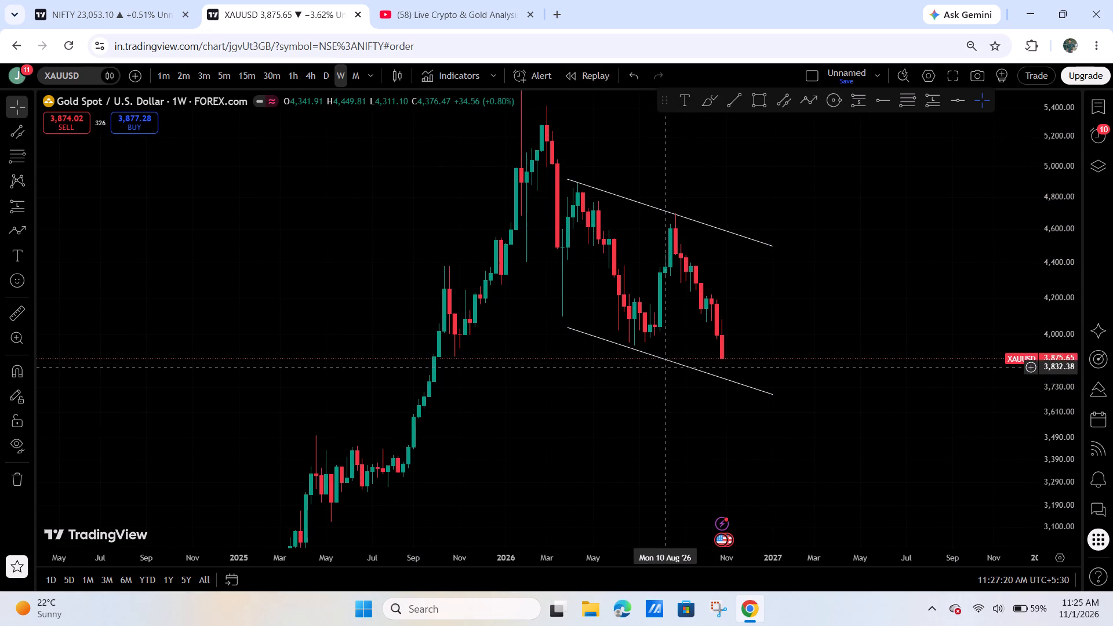
{"action": "left_click_drag", "start_coordinate": [667, 362], "coordinate": [666, 356]}
{"action": "left_click_drag", "start_coordinate": [569, 323], "coordinate": [553, 314]}
{"action": "left_click_drag", "start_coordinate": [602, 275], "coordinate": [649, 297]}
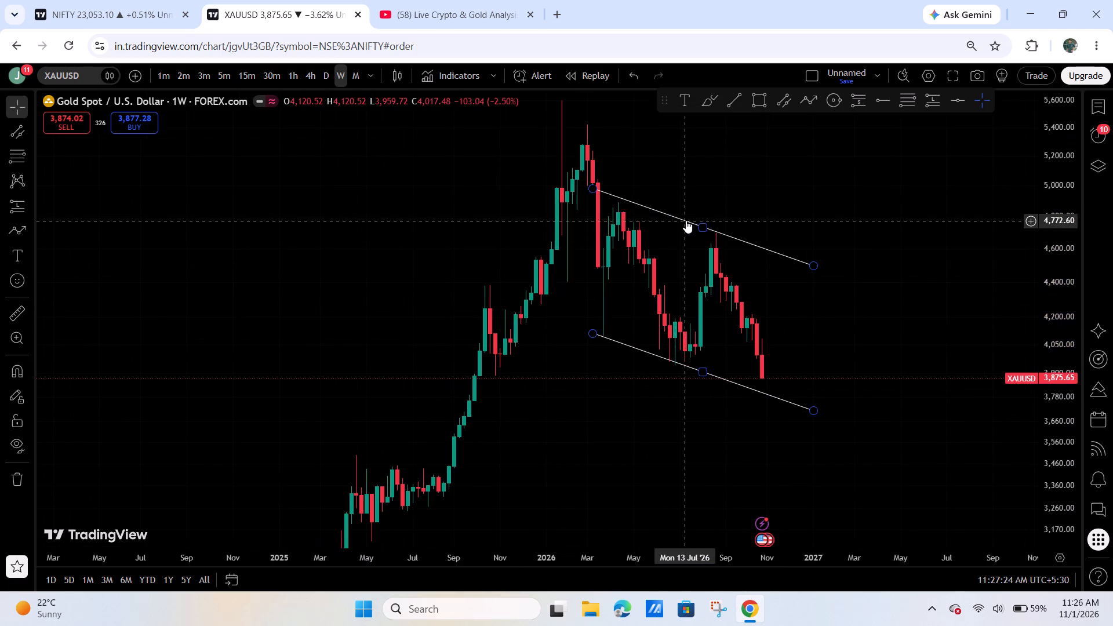
{"action": "left_click_drag", "start_coordinate": [702, 225], "coordinate": [705, 233]}
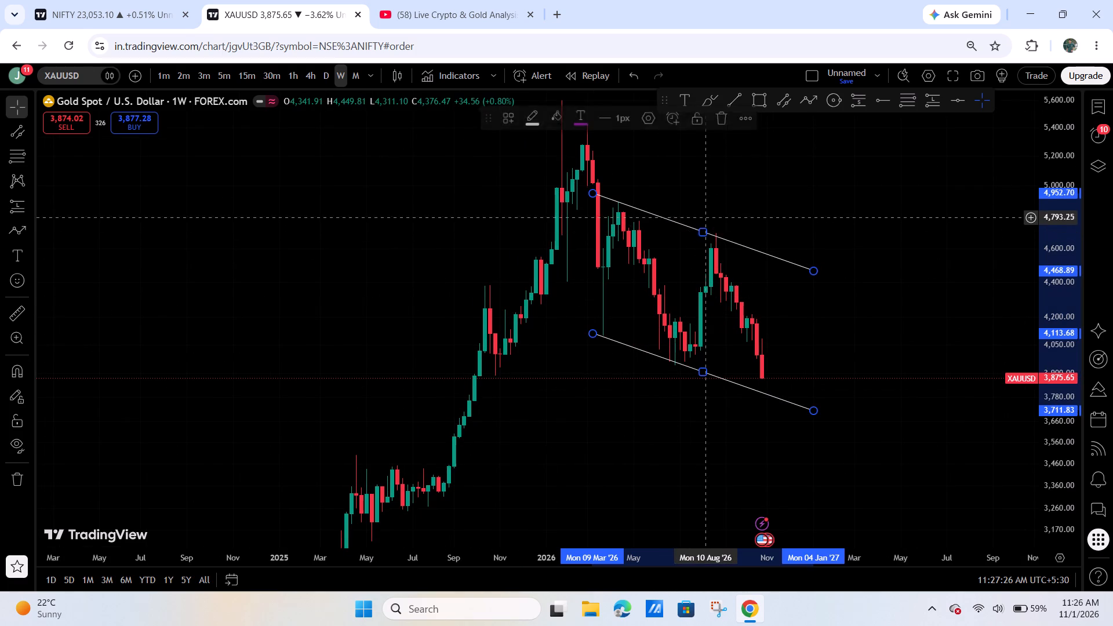
Switch the XAUUSD chart to the daily timeframe with the whole descending channel in view.
{"action": "left_click_drag", "start_coordinate": [703, 207], "coordinate": [776, 200]}
{"action": "left_click", "coordinate": [325, 75]}
{"action": "scroll", "coordinate": [897, 388], "scroll_direction": "down", "scroll_amount": 6}
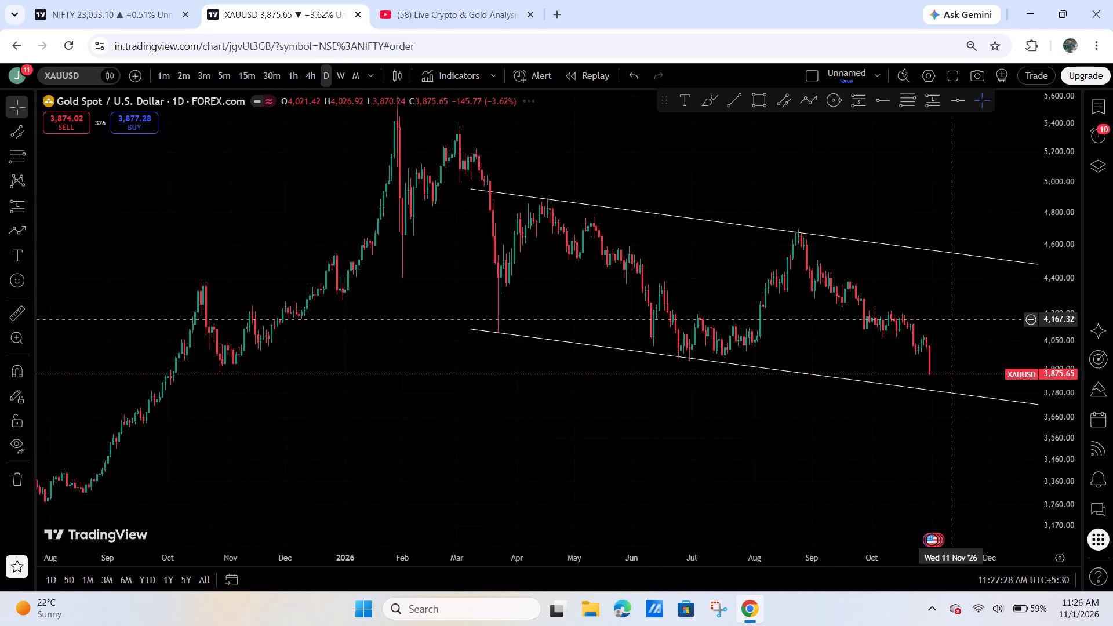
{"action": "left_click_drag", "start_coordinate": [954, 311], "coordinate": [843, 316]}
{"action": "scroll", "coordinate": [859, 341], "scroll_direction": "up", "scroll_amount": 3}
{"action": "left_click_drag", "start_coordinate": [877, 340], "coordinate": [998, 350]}
{"action": "left_click_drag", "start_coordinate": [1046, 403], "coordinate": [1025, 283]}
{"action": "left_click_drag", "start_coordinate": [959, 323], "coordinate": [913, 394]}
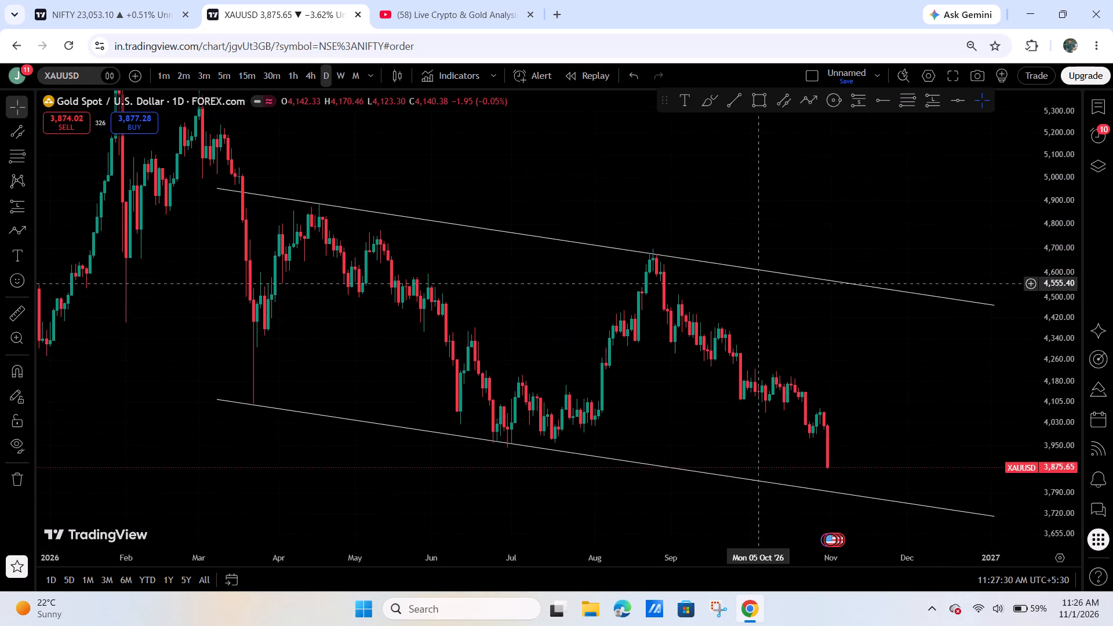
{"action": "left_click_drag", "start_coordinate": [723, 181], "coordinate": [736, 230]}
Draw a swing path from the early March 2026 high through each swing high and low to the 25 Aug 2026 high at about 4,680.
{"action": "left_click", "coordinate": [803, 95]}
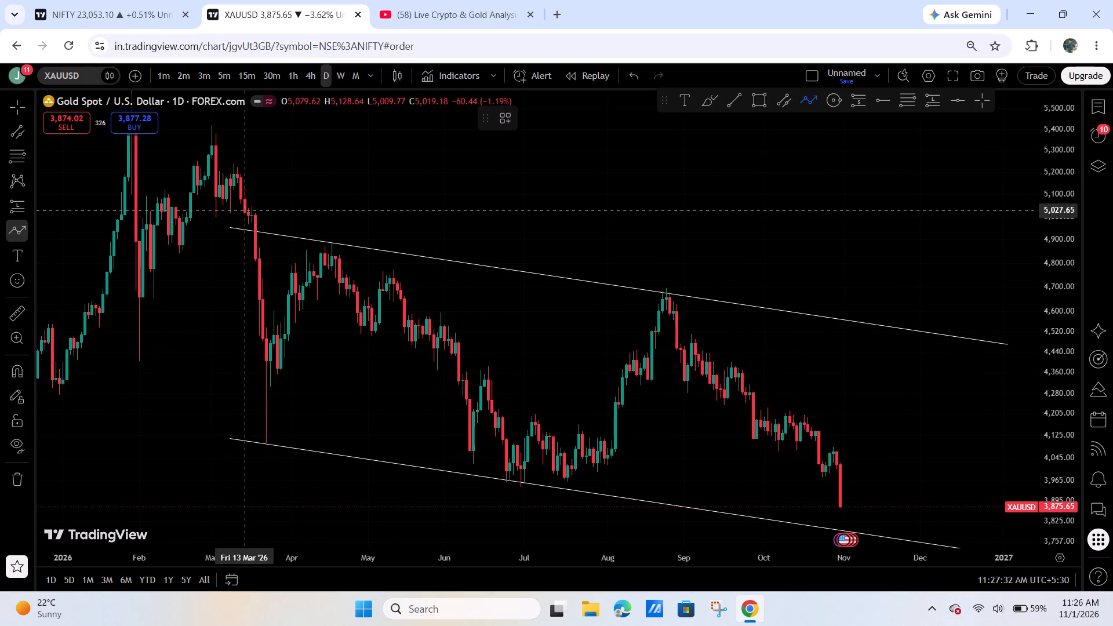
{"action": "left_click", "coordinate": [214, 131]}
{"action": "left_click", "coordinate": [265, 449]}
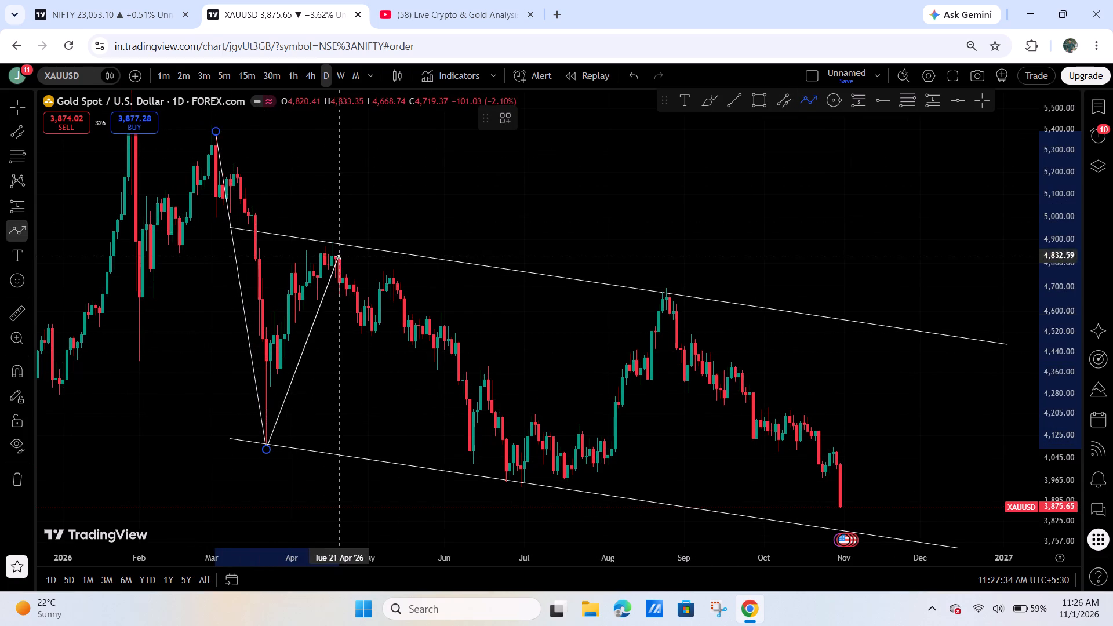
{"action": "left_click", "coordinate": [333, 238]}
{"action": "left_click", "coordinate": [366, 332]}
{"action": "left_click_drag", "start_coordinate": [395, 275], "coordinate": [398, 287]}
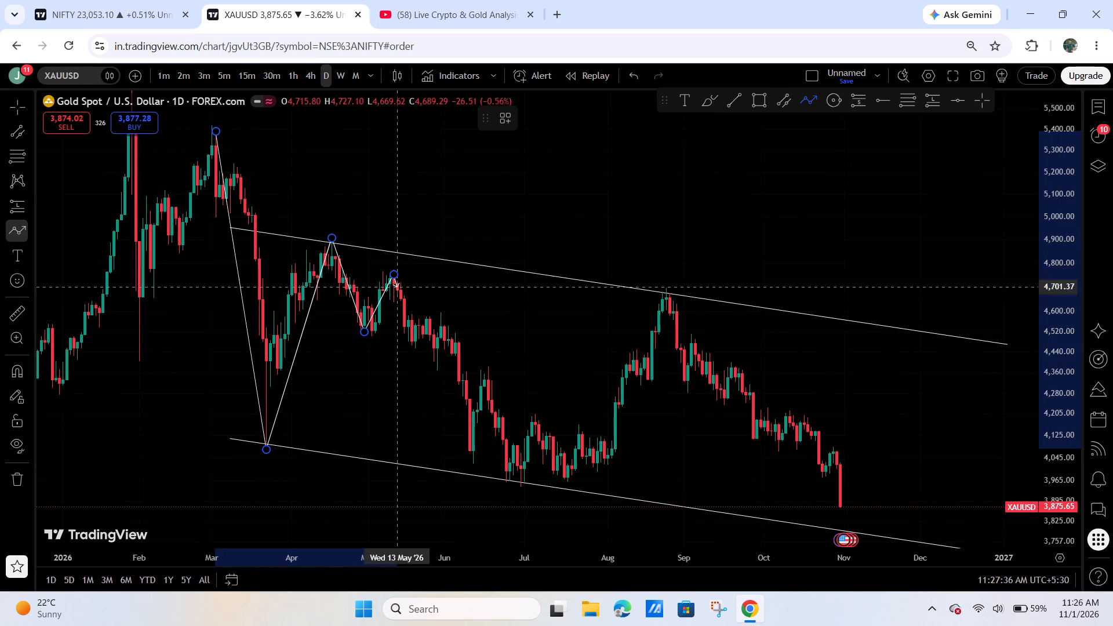
{"action": "left_click", "coordinate": [421, 354]}
{"action": "left_click", "coordinate": [445, 320]}
{"action": "left_click", "coordinate": [470, 470]}
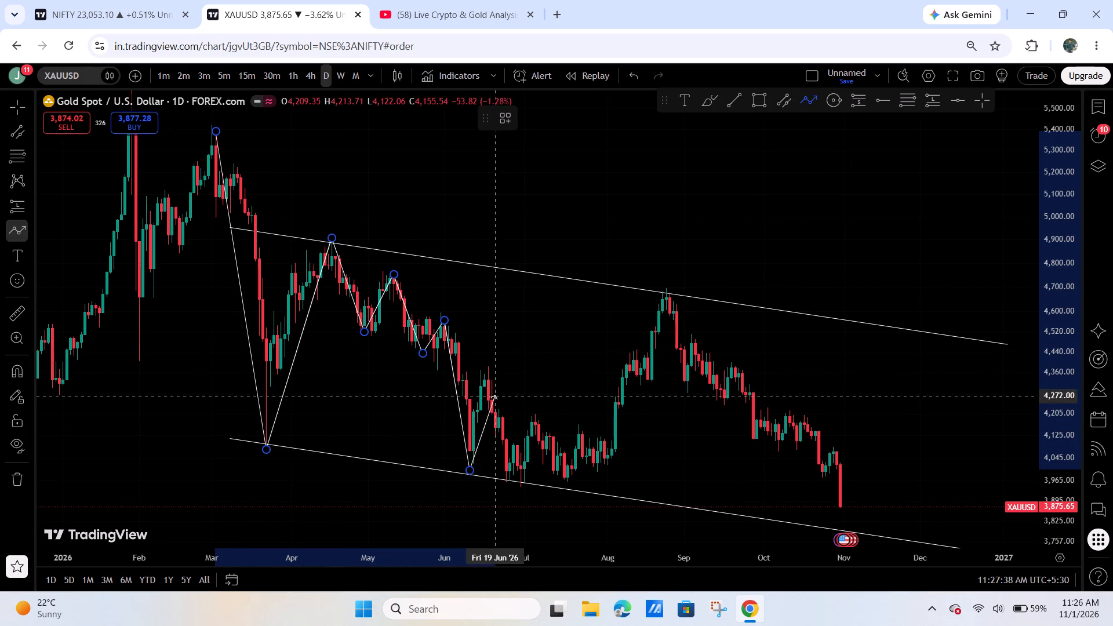
{"action": "left_click", "coordinate": [479, 377]}
{"action": "left_click", "coordinate": [522, 482]}
{"action": "left_click", "coordinate": [543, 415]}
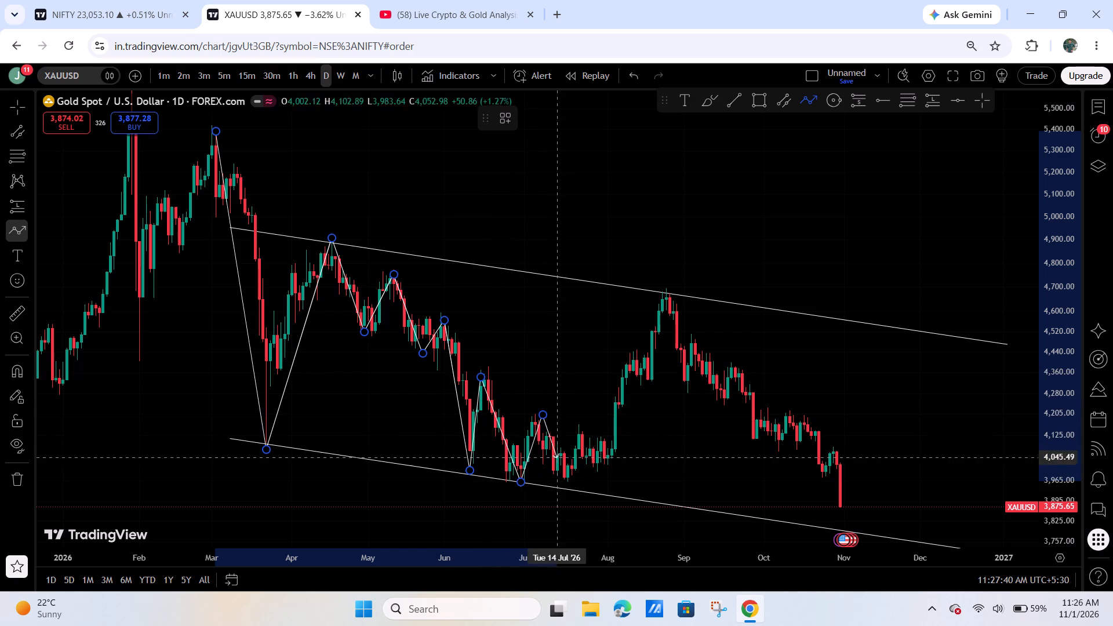
{"action": "left_click", "coordinate": [569, 482]}
{"action": "left_click", "coordinate": [588, 423]}
{"action": "left_click", "coordinate": [610, 465]}
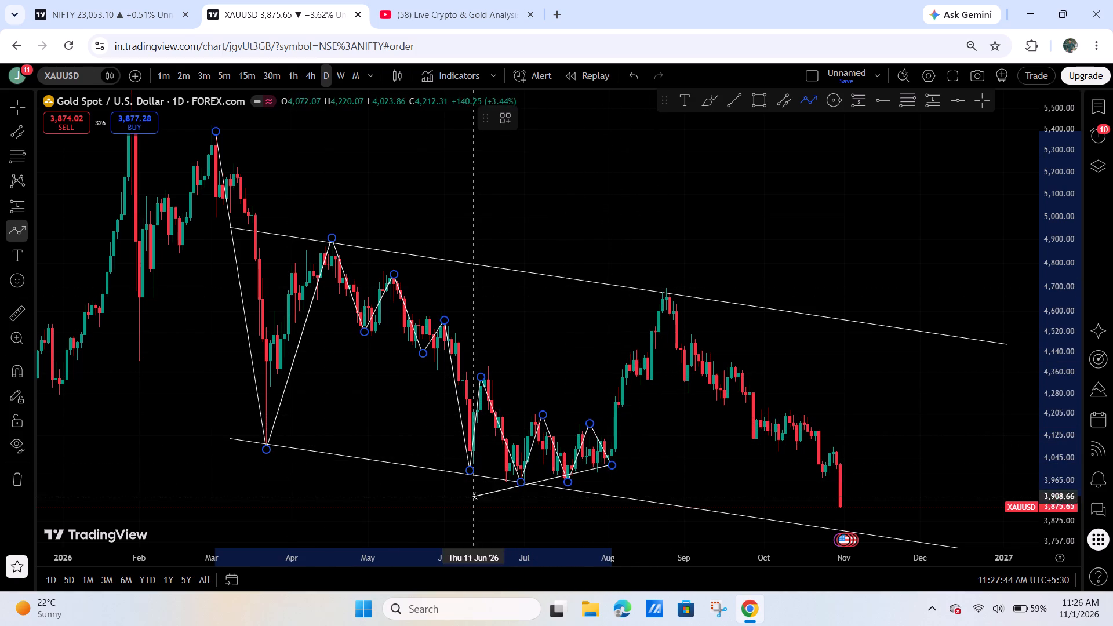
{"action": "left_click", "coordinate": [635, 341]}
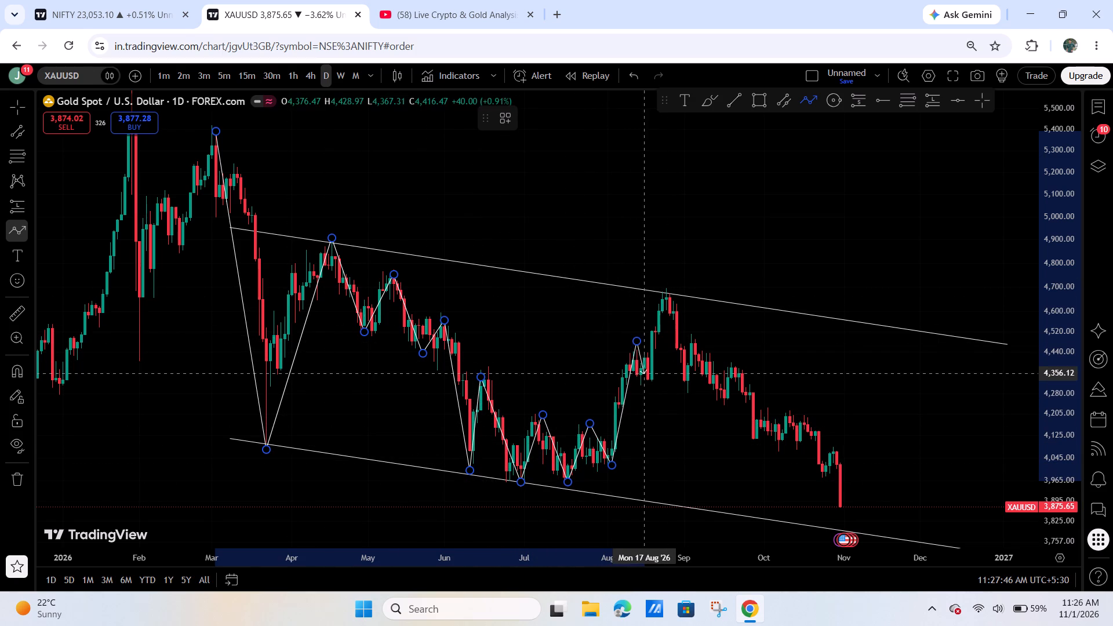
{"action": "left_click", "coordinate": [654, 380]}
{"action": "double_click", "coordinate": [666, 292]}
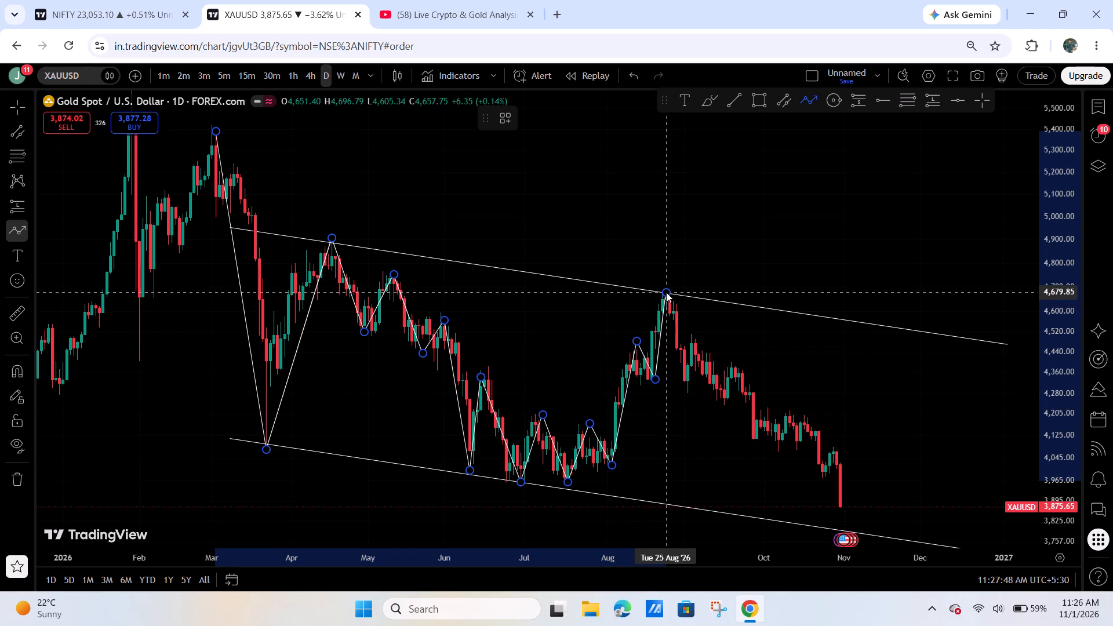
Draw a second swing path from the late August 2026 high through the falling swings to the lower channel line, ending 4 Nov 2026 at about 3,779.
{"action": "left_click_drag", "start_coordinate": [726, 213], "coordinate": [551, 117]}
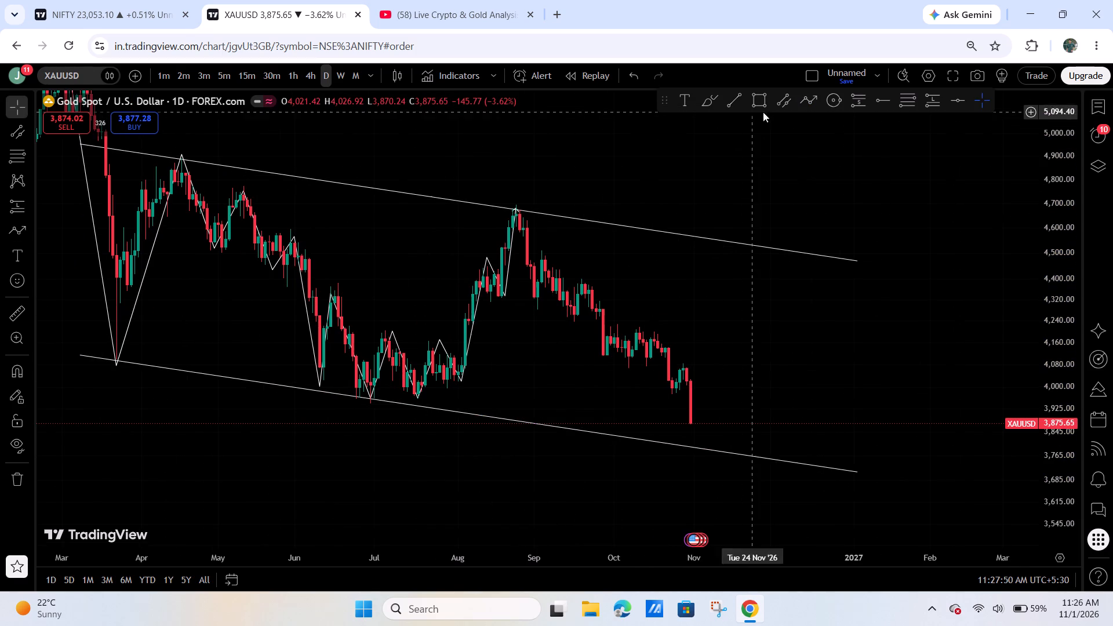
{"action": "left_click", "coordinate": [805, 96]}
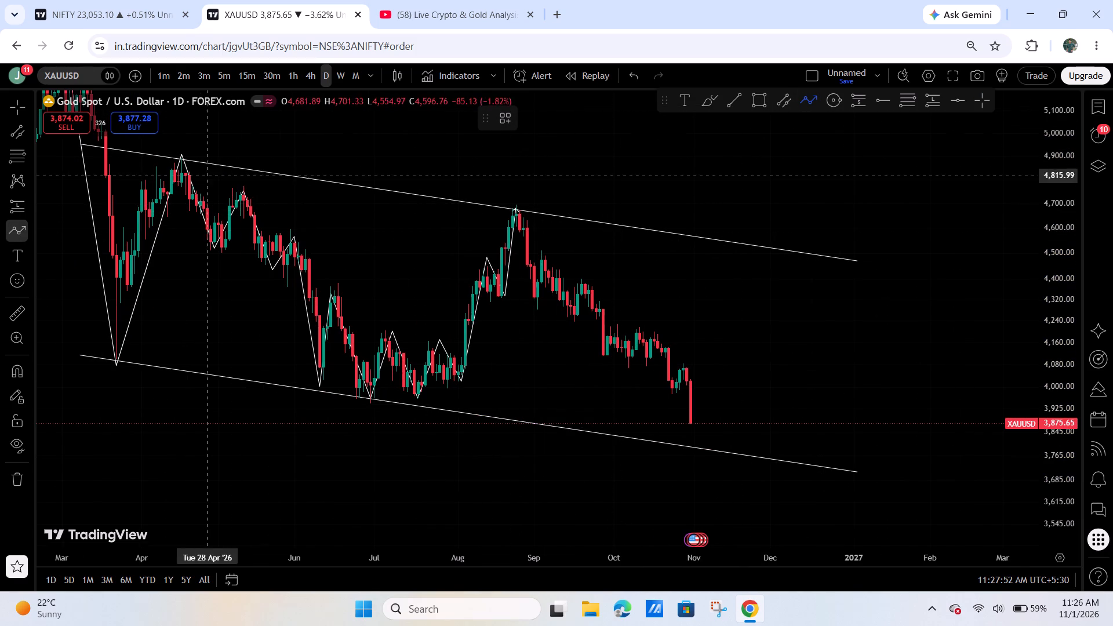
{"action": "left_click", "coordinate": [518, 207]}
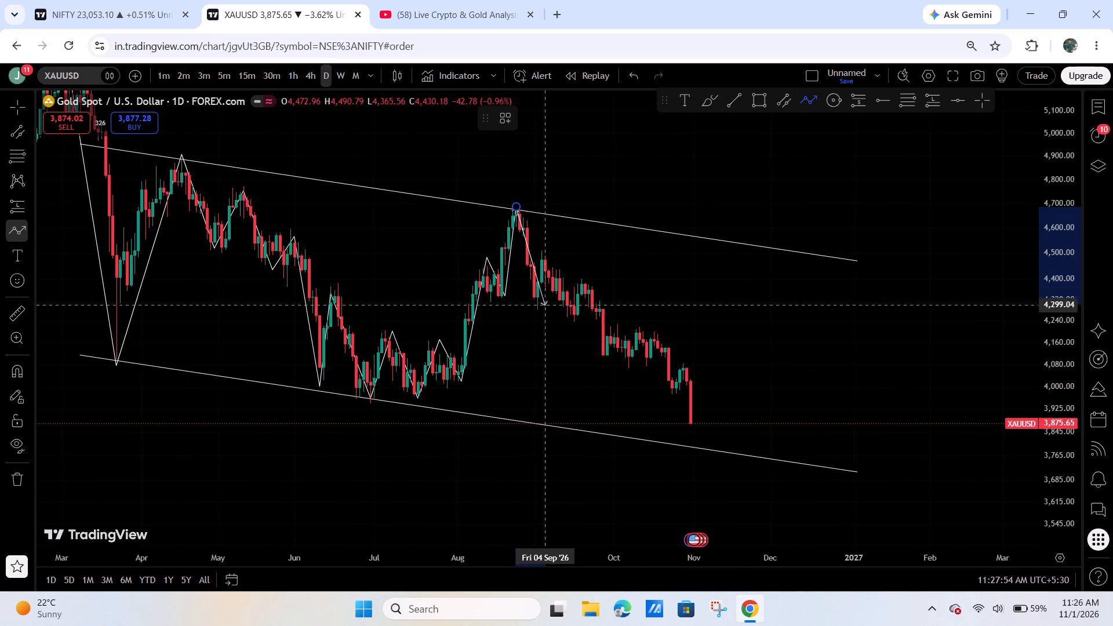
{"action": "left_click", "coordinate": [533, 311]}
{"action": "left_click", "coordinate": [545, 256]}
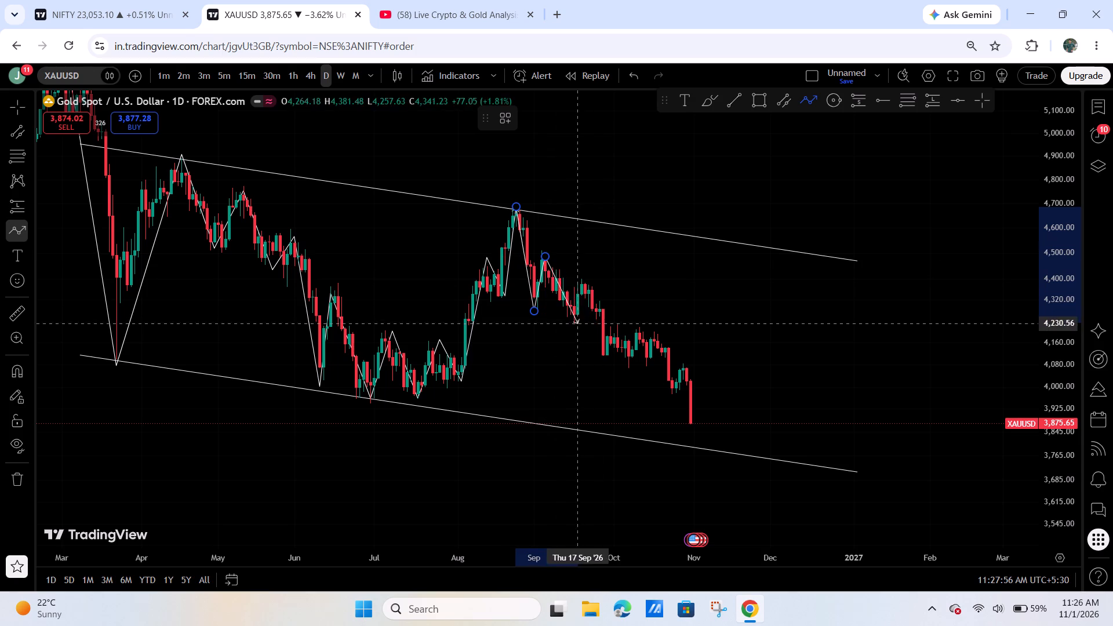
{"action": "left_click", "coordinate": [575, 325]}
{"action": "left_click", "coordinate": [589, 279]}
{"action": "left_click", "coordinate": [612, 357]}
{"action": "left_click", "coordinate": [647, 332]}
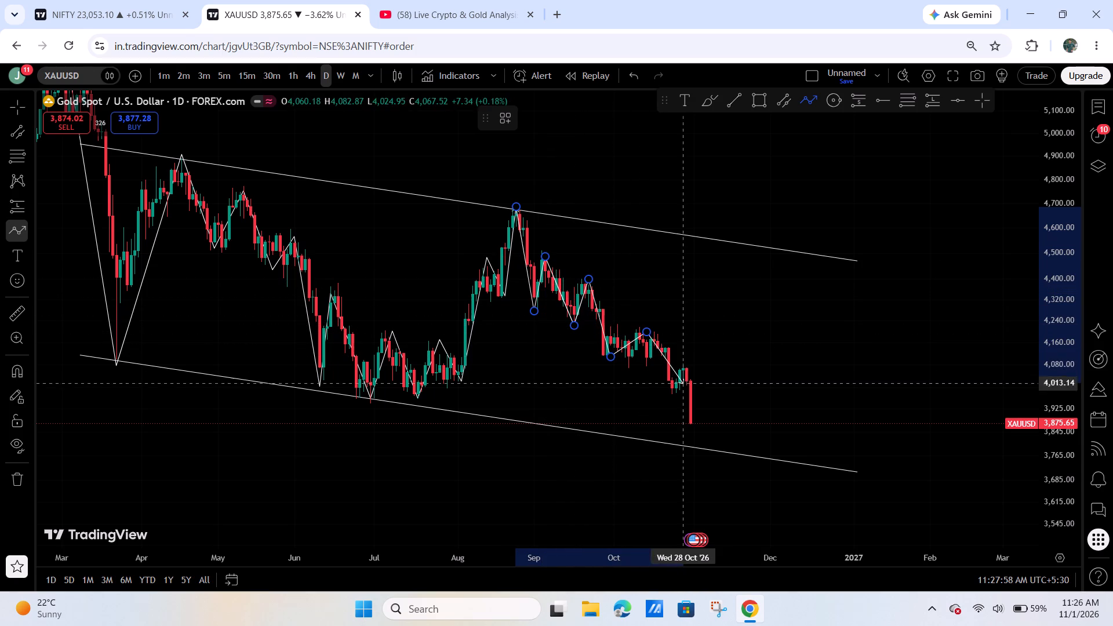
{"action": "left_click", "coordinate": [670, 398]}
{"action": "left_click", "coordinate": [686, 364]}
{"action": "double_click", "coordinate": [702, 452]}
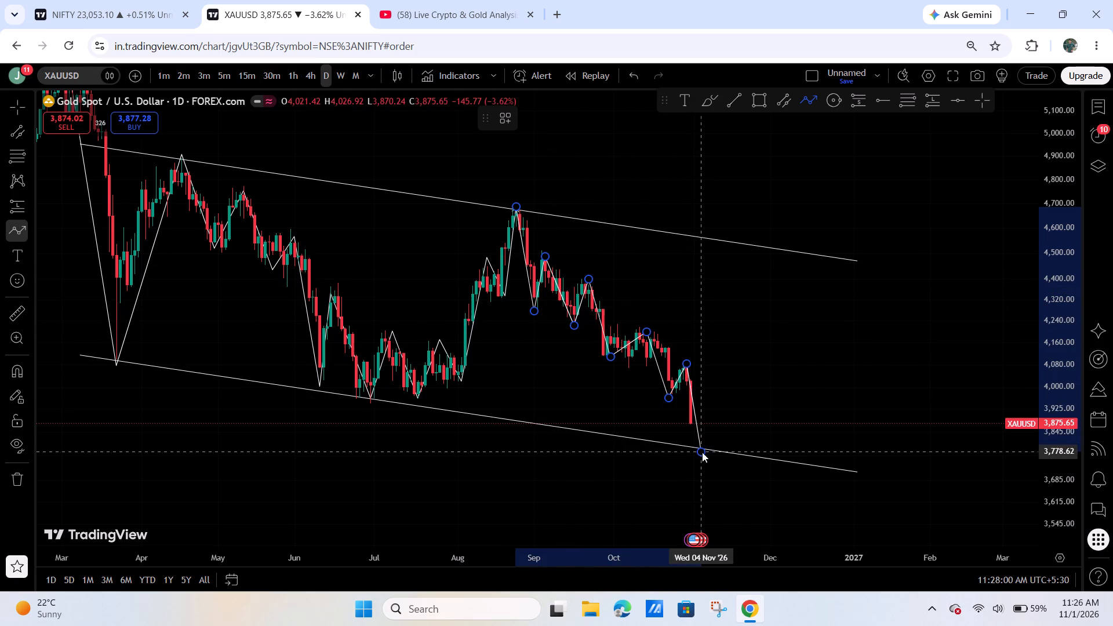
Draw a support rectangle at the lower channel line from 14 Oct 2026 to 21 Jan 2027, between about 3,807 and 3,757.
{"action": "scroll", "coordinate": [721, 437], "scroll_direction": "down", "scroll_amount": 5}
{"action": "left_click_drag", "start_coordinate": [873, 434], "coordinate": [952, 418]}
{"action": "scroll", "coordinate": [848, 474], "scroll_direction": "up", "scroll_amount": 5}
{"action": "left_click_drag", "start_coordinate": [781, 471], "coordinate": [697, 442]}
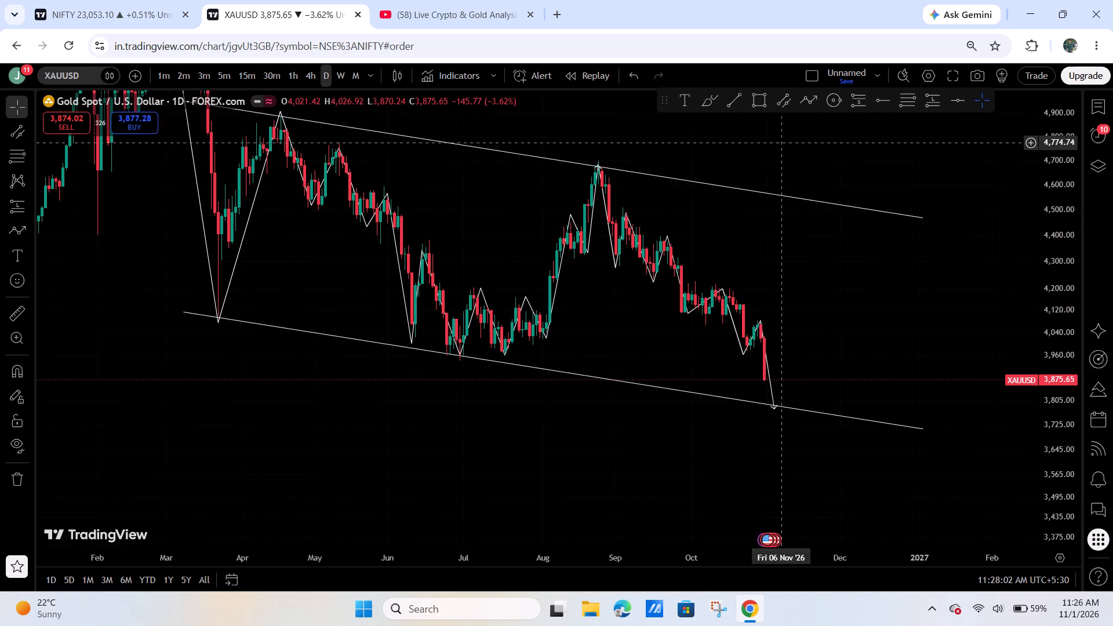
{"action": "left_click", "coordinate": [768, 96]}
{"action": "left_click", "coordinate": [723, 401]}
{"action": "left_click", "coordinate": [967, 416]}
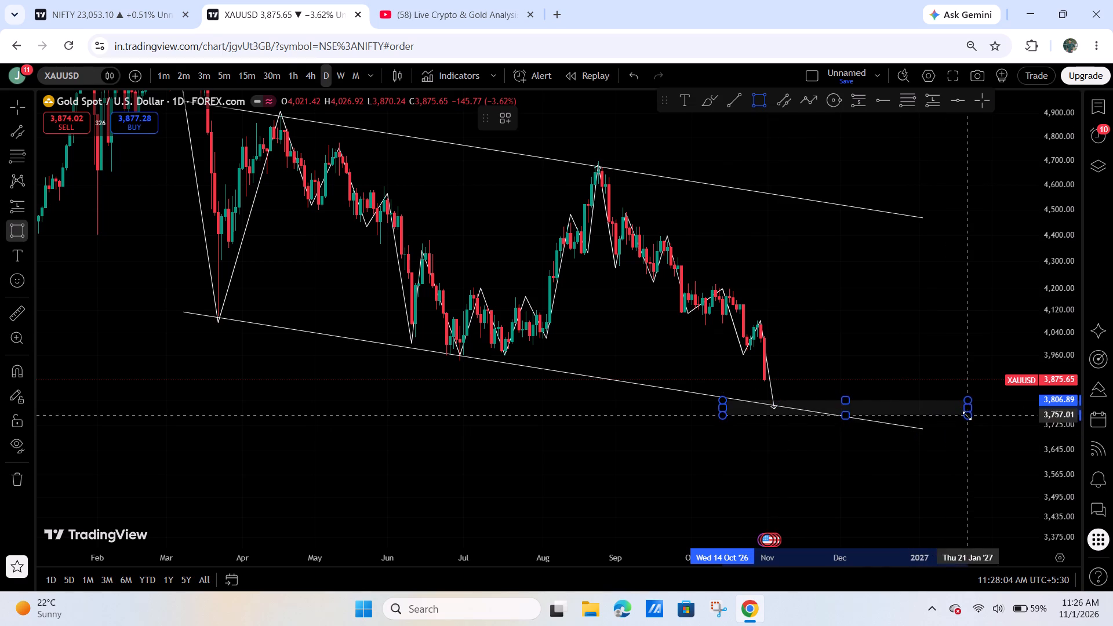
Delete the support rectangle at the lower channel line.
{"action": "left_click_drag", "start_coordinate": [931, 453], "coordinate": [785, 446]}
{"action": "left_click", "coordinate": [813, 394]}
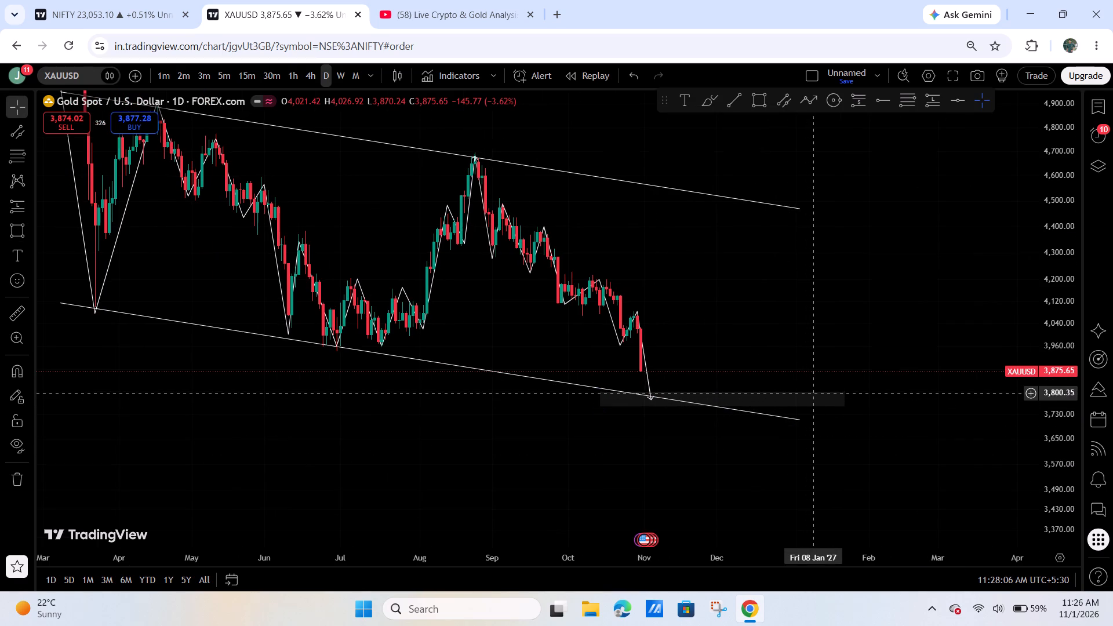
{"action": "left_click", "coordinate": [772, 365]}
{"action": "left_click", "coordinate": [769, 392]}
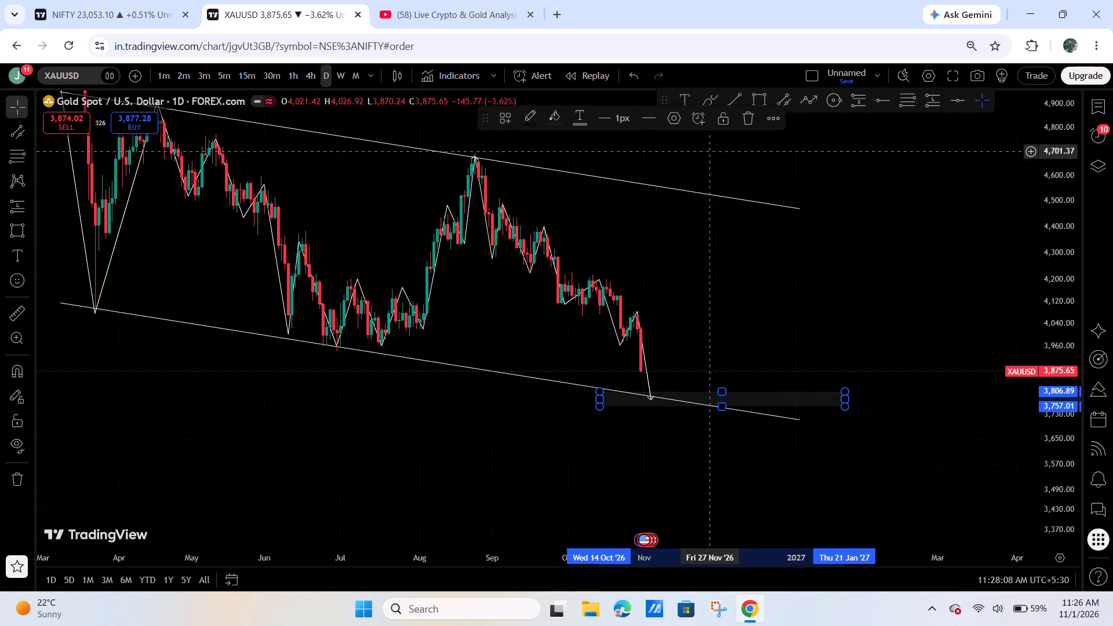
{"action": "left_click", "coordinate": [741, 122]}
Delete the second swing path, running from the late August 2026 high to the lower channel line.
{"action": "left_click_drag", "start_coordinate": [739, 343], "coordinate": [876, 344]}
{"action": "left_click_drag", "start_coordinate": [1048, 442], "coordinate": [1037, 316]}
{"action": "left_click_drag", "start_coordinate": [985, 367], "coordinate": [826, 299]}
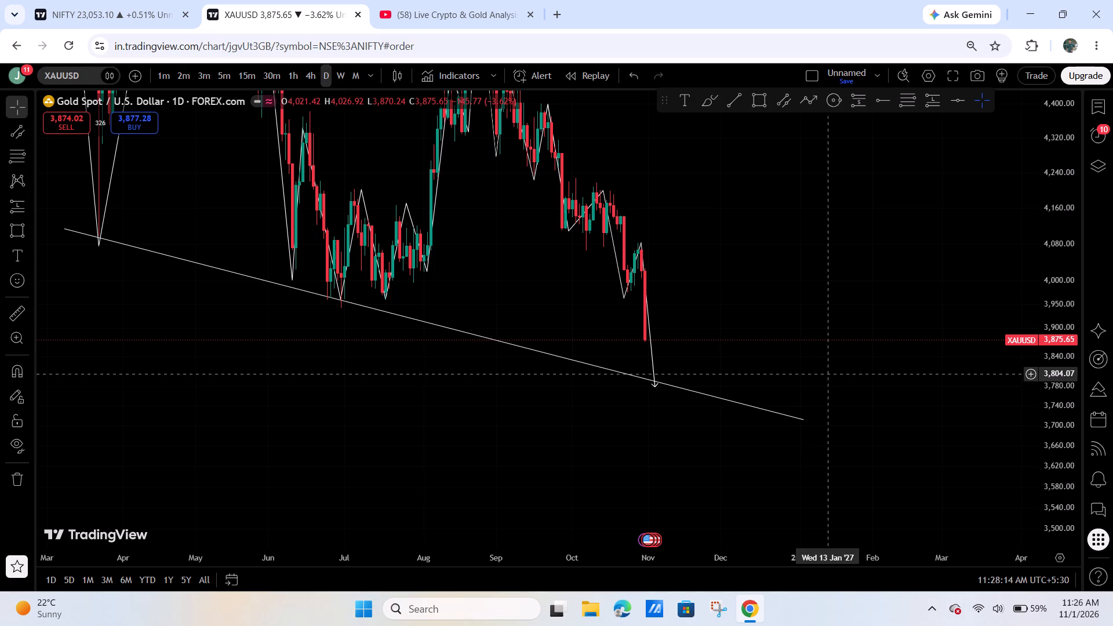
{"action": "left_click_drag", "start_coordinate": [748, 295], "coordinate": [747, 333]}
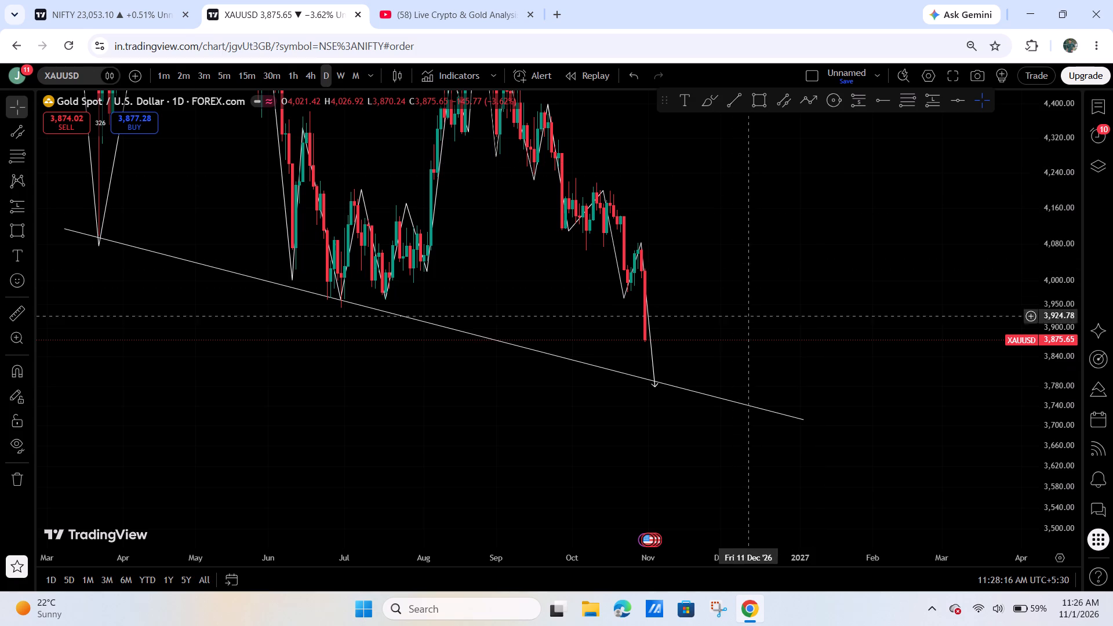
{"action": "left_click_drag", "start_coordinate": [747, 333], "coordinate": [731, 367]}
{"action": "left_click", "coordinate": [631, 363]}
{"action": "left_click", "coordinate": [673, 117]}
{"action": "left_click_drag", "start_coordinate": [733, 283], "coordinate": [822, 267]}
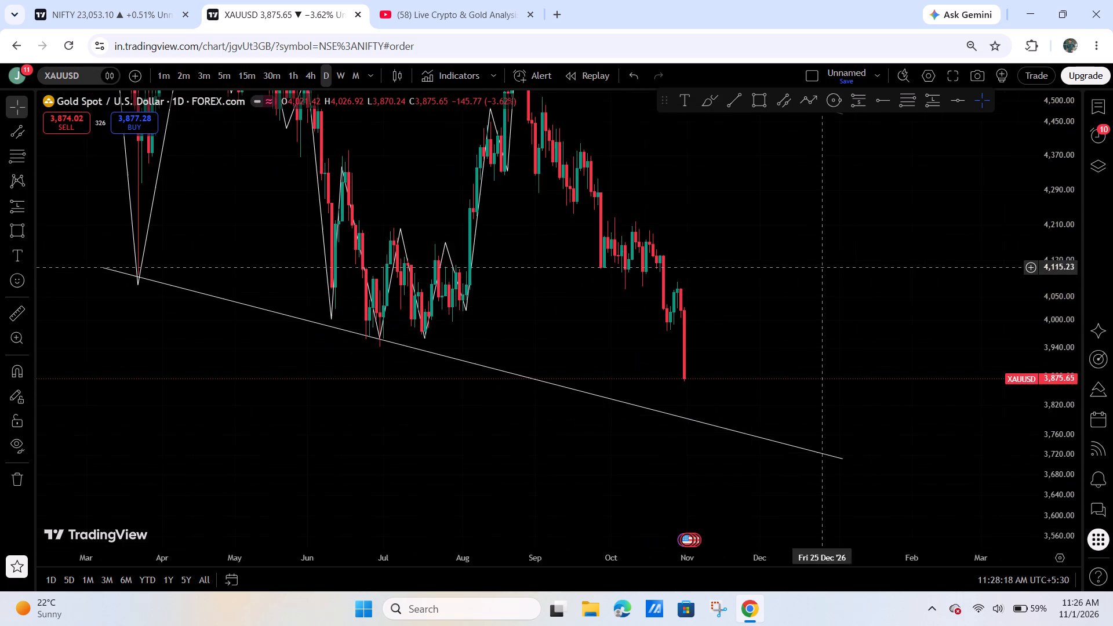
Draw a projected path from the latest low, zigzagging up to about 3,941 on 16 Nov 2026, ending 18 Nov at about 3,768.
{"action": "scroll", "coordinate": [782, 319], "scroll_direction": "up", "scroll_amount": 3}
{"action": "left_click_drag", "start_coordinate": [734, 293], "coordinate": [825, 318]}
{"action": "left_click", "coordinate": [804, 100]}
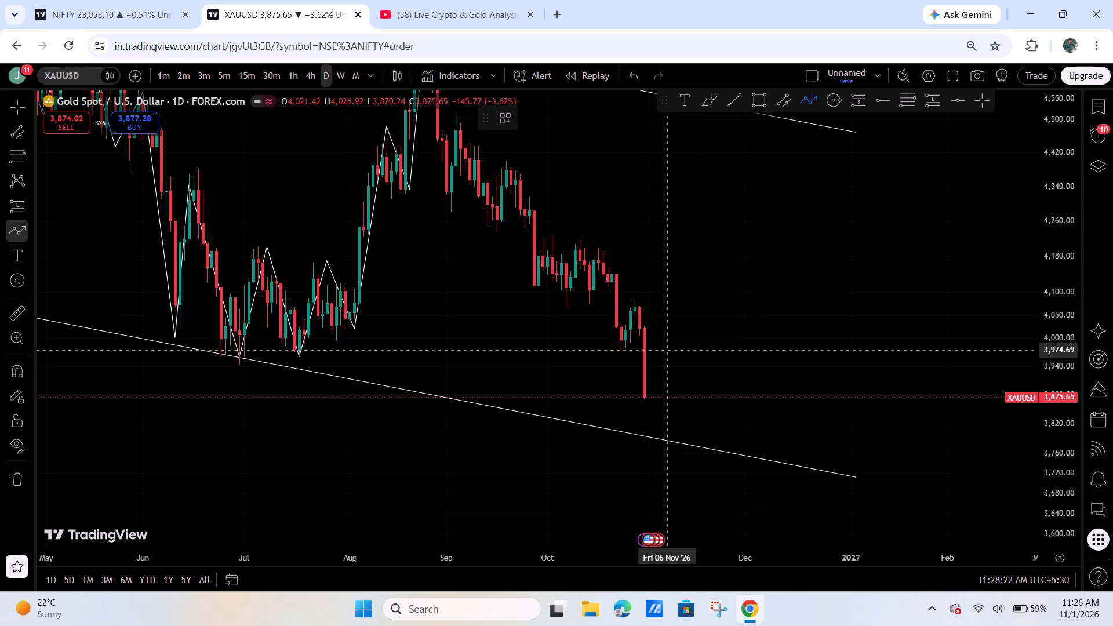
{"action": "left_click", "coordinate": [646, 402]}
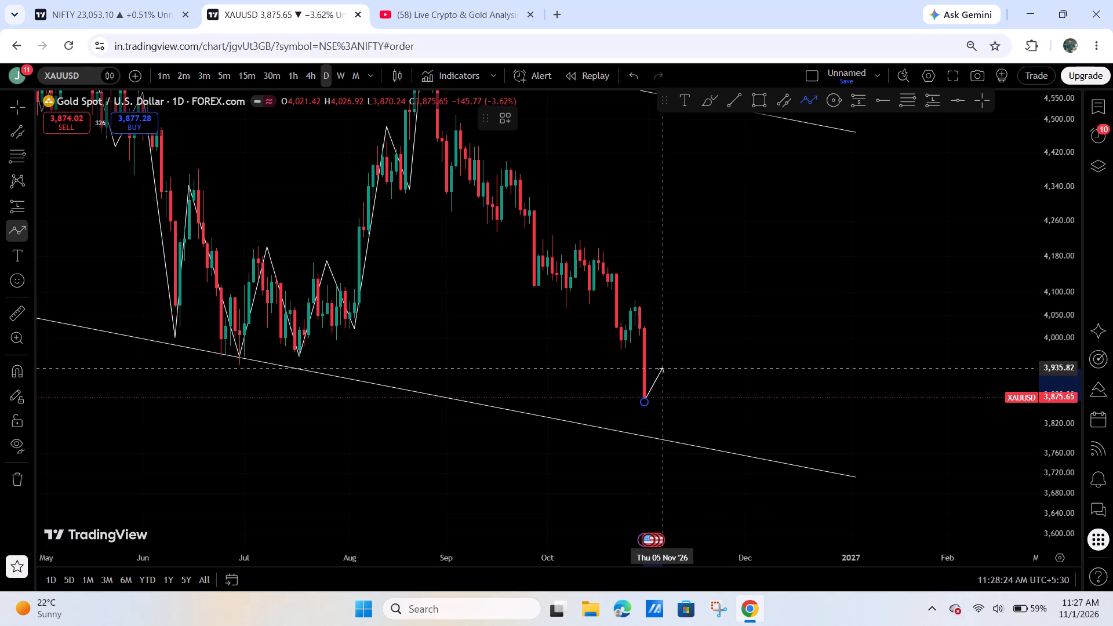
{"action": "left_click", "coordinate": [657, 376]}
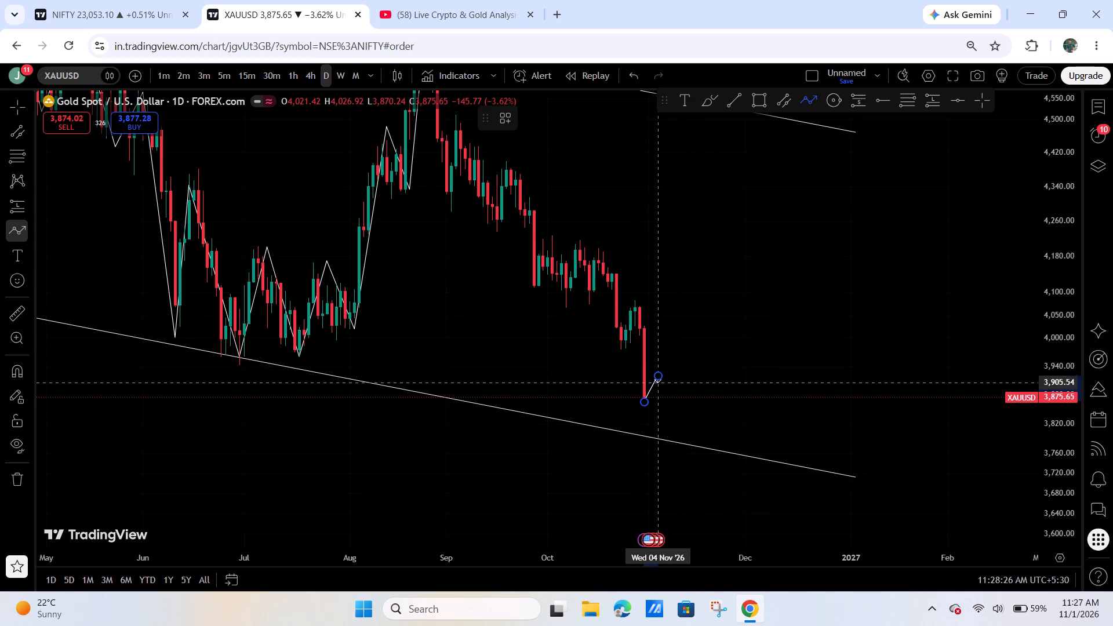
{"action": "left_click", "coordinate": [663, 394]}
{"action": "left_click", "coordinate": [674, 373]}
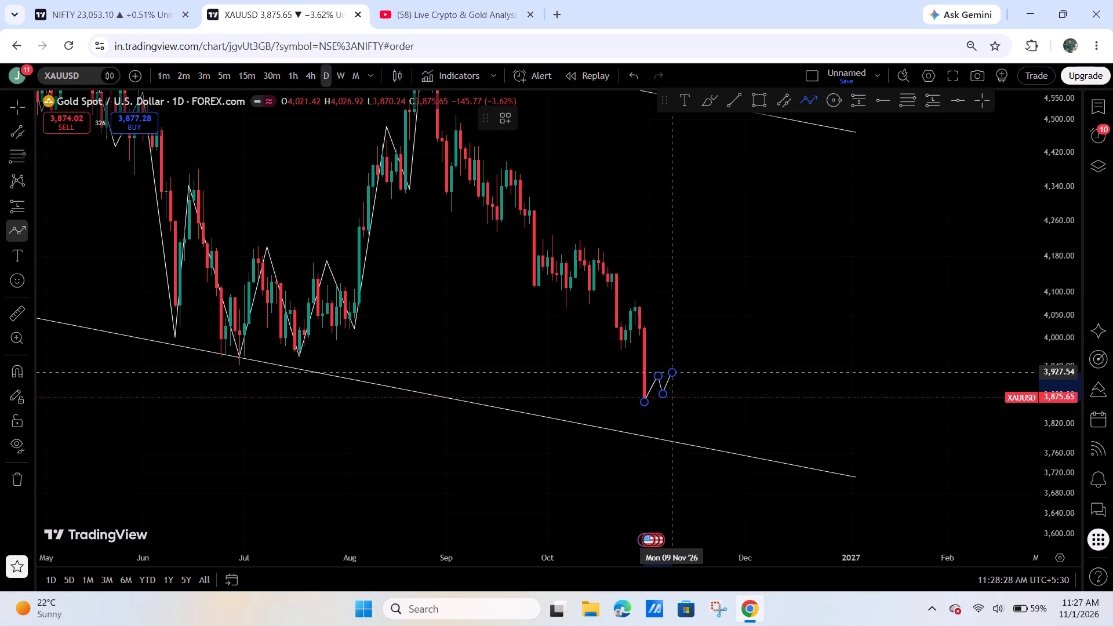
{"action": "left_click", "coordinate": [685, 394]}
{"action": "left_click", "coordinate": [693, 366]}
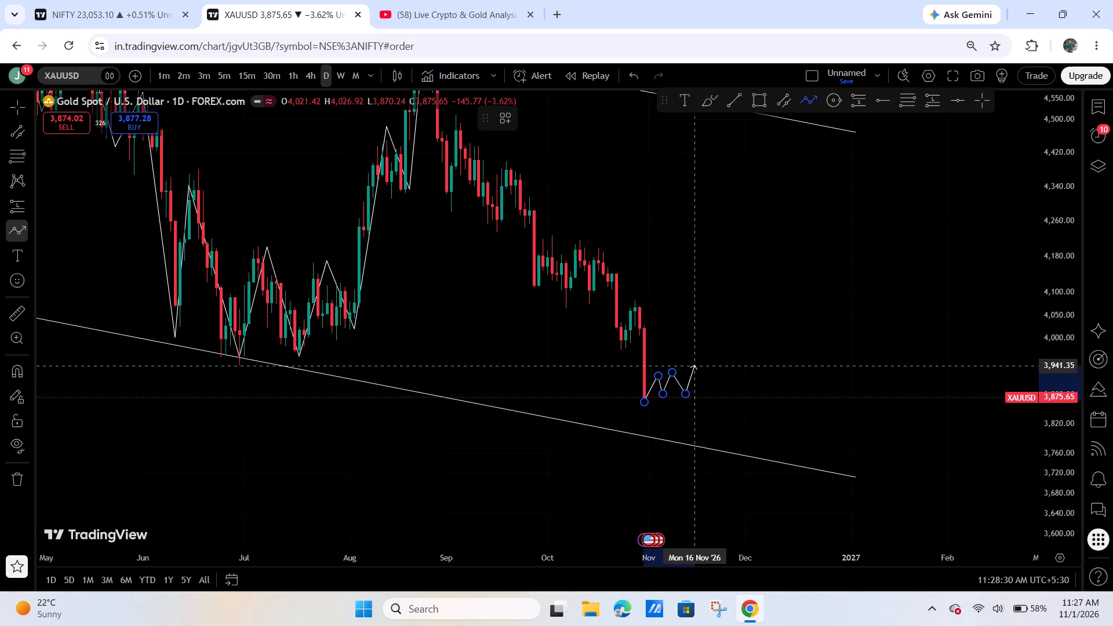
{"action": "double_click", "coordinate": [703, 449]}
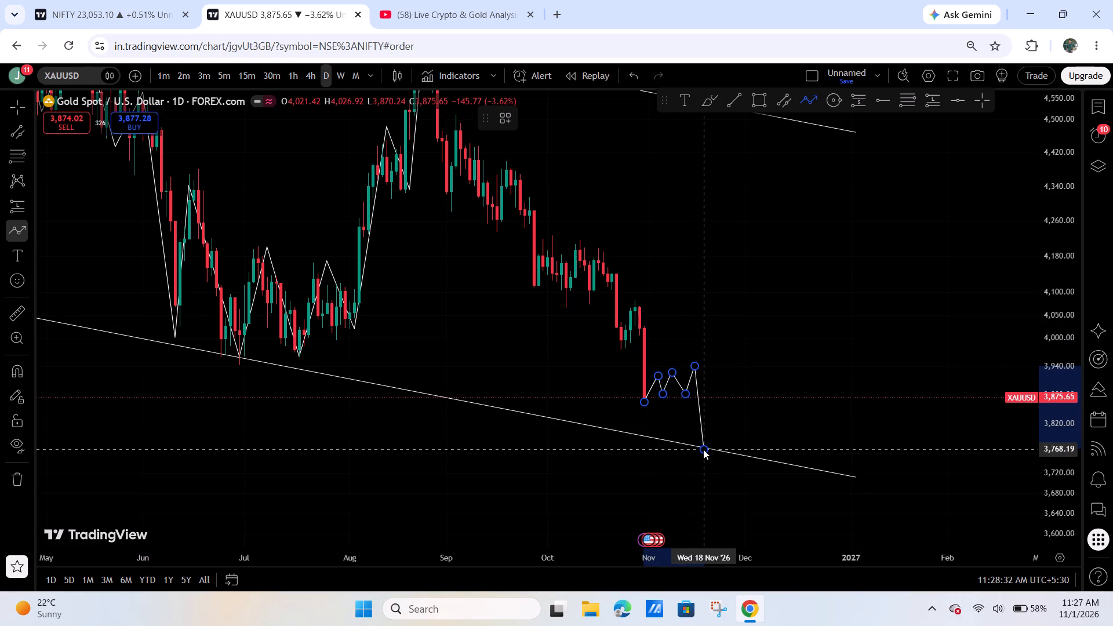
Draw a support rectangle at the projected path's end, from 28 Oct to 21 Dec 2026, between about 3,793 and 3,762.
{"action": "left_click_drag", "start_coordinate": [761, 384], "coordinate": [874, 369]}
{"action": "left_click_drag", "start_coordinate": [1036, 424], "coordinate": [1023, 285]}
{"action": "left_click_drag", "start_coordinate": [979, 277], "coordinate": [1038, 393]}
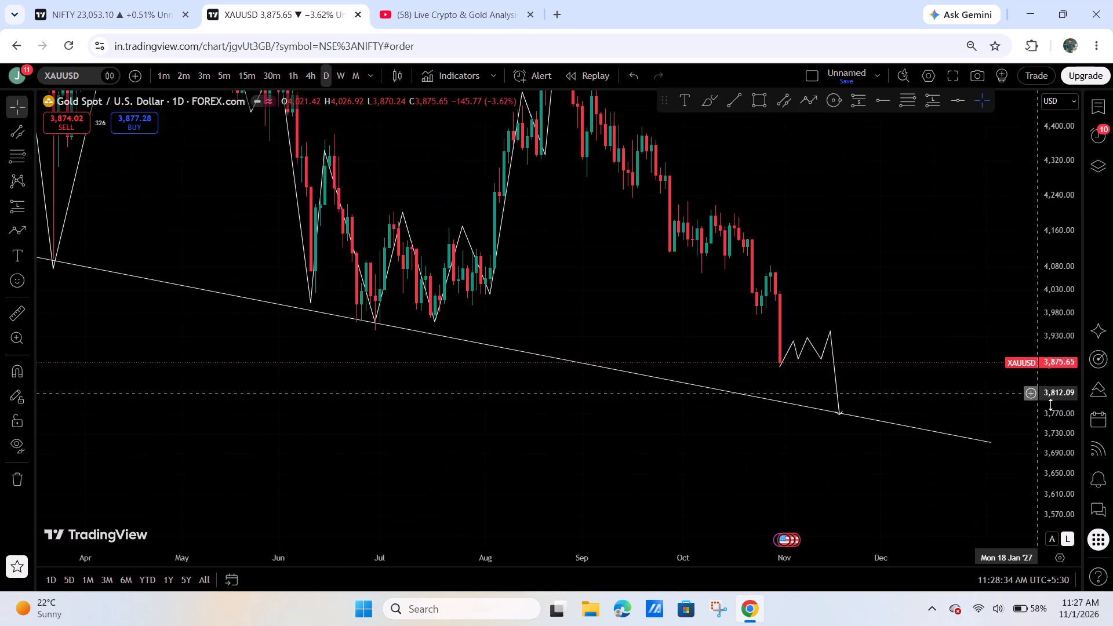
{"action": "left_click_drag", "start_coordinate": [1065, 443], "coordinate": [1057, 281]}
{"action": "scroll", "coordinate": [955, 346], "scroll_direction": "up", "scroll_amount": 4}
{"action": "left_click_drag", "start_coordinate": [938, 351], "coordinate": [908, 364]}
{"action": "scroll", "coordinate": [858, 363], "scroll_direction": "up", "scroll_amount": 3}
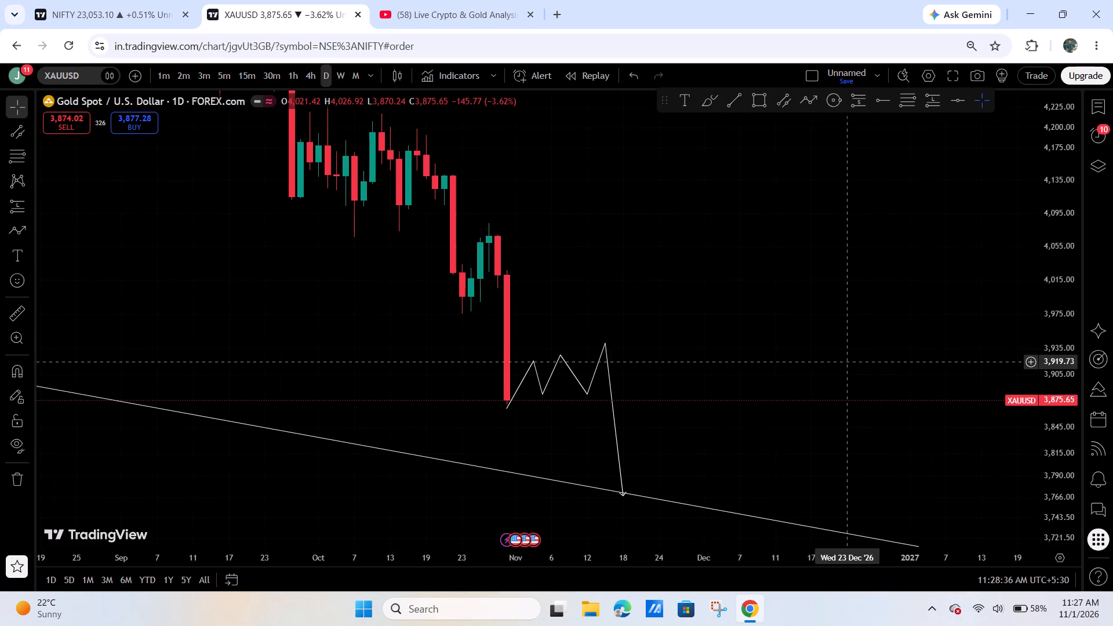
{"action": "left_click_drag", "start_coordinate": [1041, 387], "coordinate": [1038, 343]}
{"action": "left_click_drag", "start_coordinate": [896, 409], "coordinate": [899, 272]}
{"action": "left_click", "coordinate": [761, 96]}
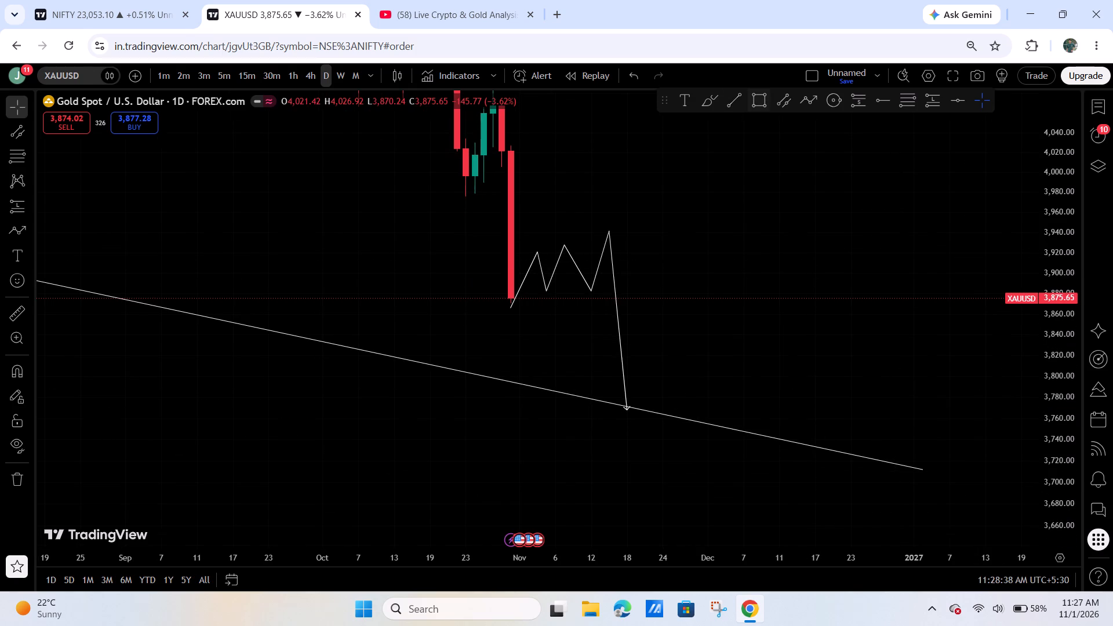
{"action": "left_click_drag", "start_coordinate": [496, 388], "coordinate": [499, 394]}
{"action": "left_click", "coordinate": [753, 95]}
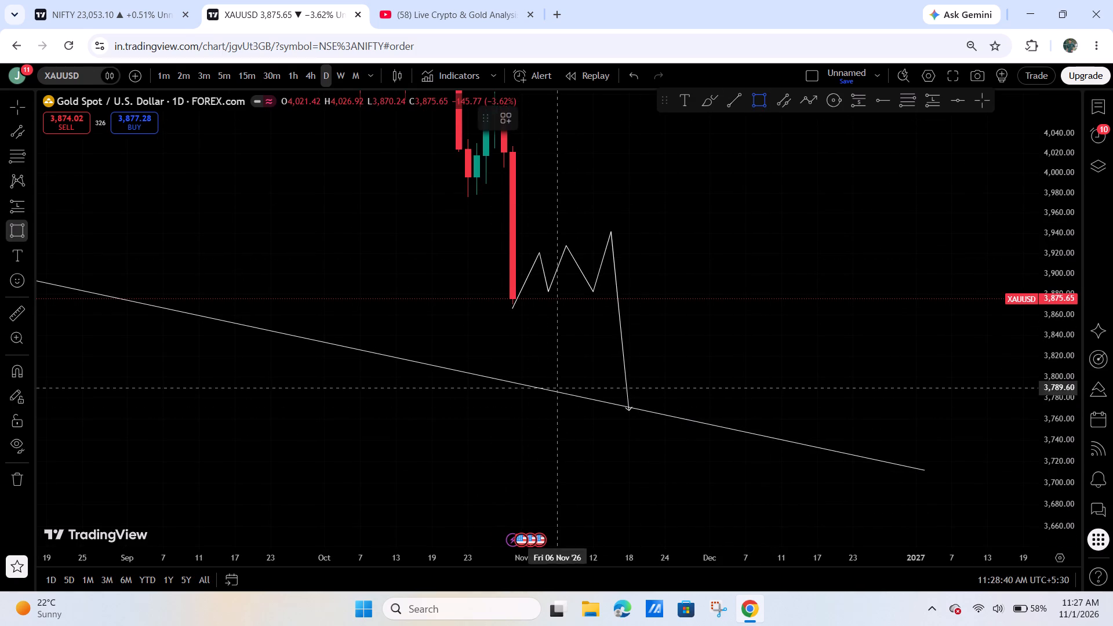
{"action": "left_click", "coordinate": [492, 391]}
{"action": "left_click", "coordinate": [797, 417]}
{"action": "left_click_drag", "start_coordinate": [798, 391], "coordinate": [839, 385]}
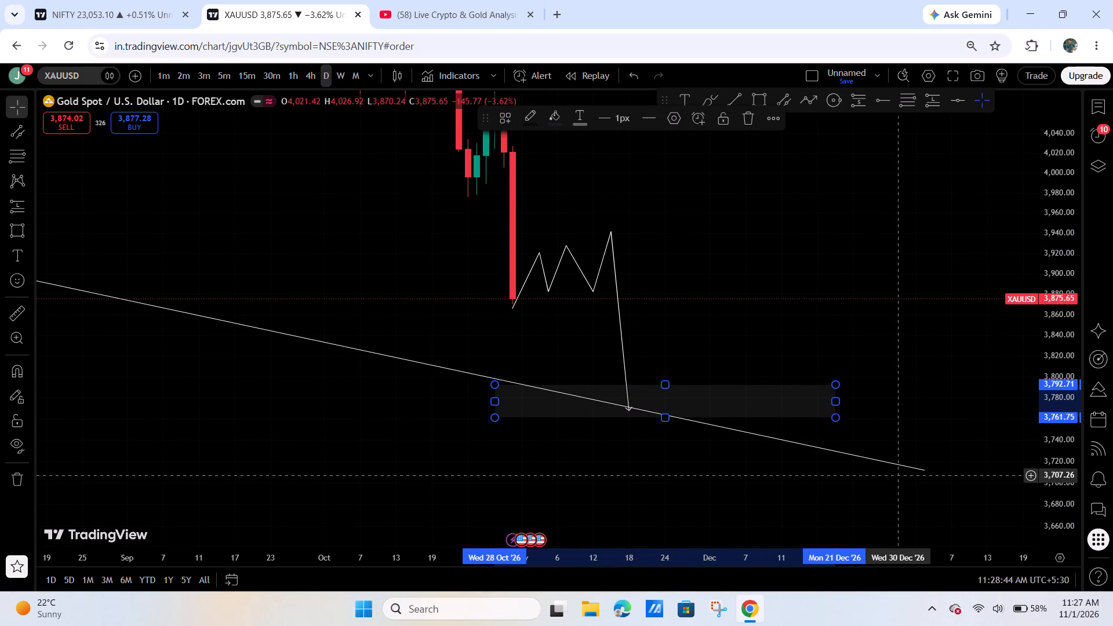
Remove all four drawings from the XAUUSD daily chart.
{"action": "left_click_drag", "start_coordinate": [806, 361], "coordinate": [905, 355]}
{"action": "scroll", "coordinate": [896, 370], "scroll_direction": "down", "scroll_amount": 2}
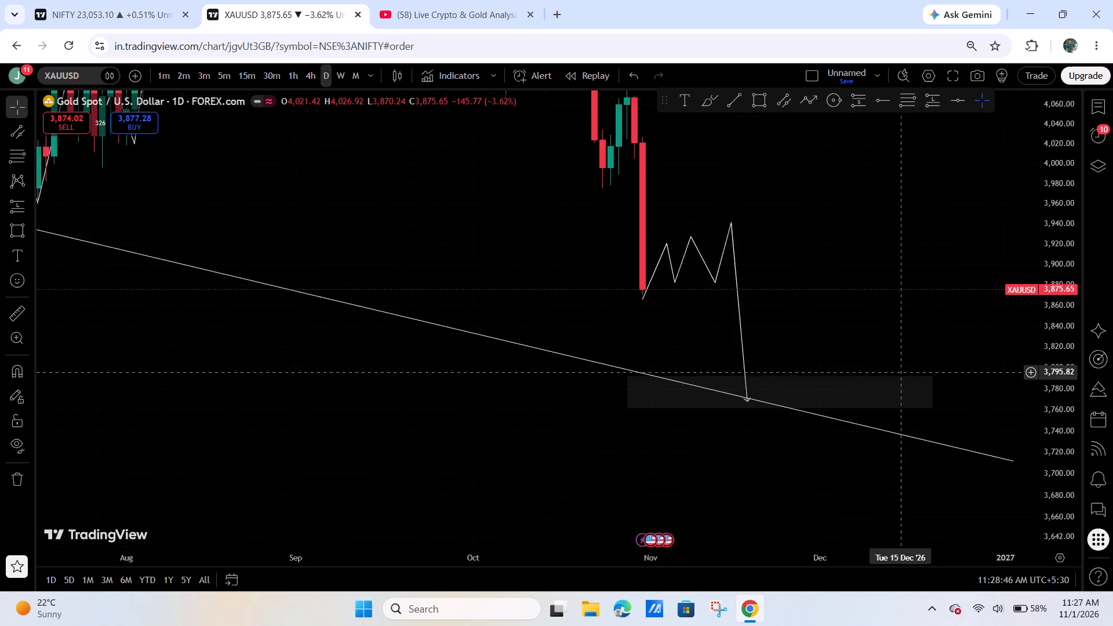
{"action": "scroll", "coordinate": [899, 373], "scroll_direction": "down", "scroll_amount": 3}
{"action": "left_click_drag", "start_coordinate": [1049, 185], "coordinate": [1017, 317]}
{"action": "left_click_drag", "start_coordinate": [1013, 316], "coordinate": [1006, 311]}
{"action": "left_click_drag", "start_coordinate": [967, 282], "coordinate": [838, 343]}
{"action": "scroll", "coordinate": [835, 343], "scroll_direction": "down", "scroll_amount": 5}
{"action": "left_click_drag", "start_coordinate": [692, 199], "coordinate": [668, 350]}
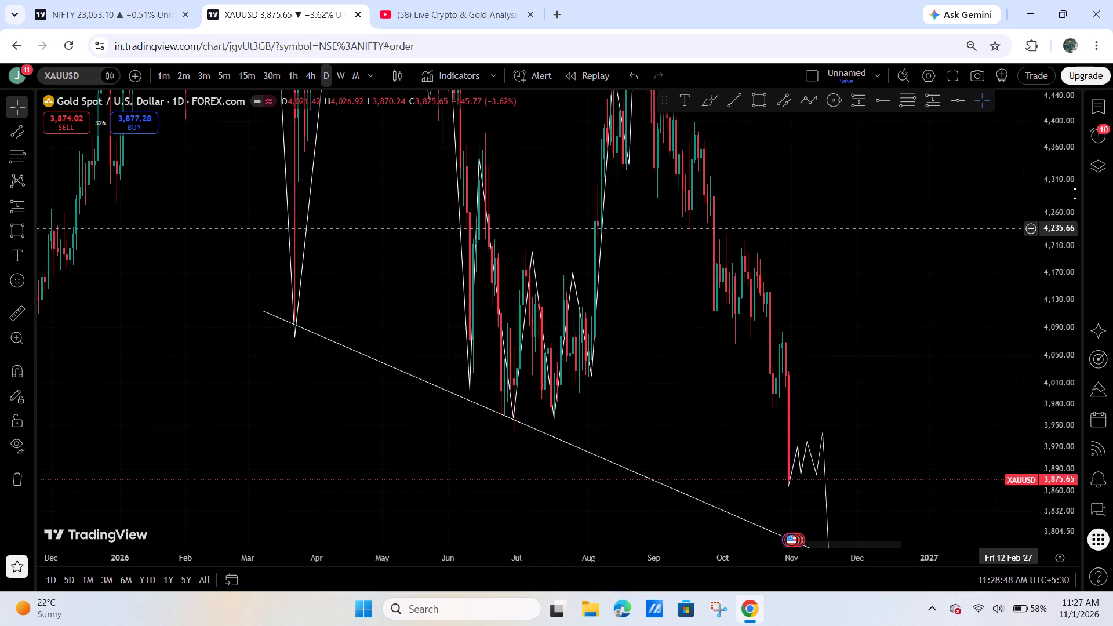
{"action": "left_click_drag", "start_coordinate": [1057, 173], "coordinate": [1030, 413]}
{"action": "left_click_drag", "start_coordinate": [966, 337], "coordinate": [827, 344]}
{"action": "left_click_drag", "start_coordinate": [638, 308], "coordinate": [632, 314]}
{"action": "right_click_drag", "start_coordinate": [681, 250], "coordinate": [679, 267]}
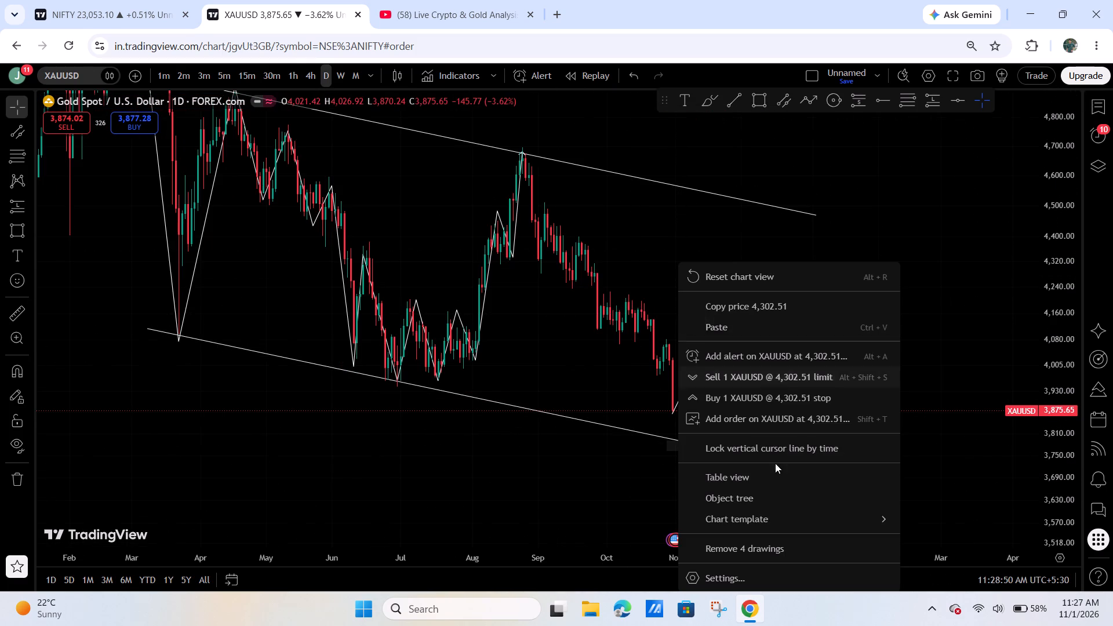
{"action": "left_click", "coordinate": [803, 547]}
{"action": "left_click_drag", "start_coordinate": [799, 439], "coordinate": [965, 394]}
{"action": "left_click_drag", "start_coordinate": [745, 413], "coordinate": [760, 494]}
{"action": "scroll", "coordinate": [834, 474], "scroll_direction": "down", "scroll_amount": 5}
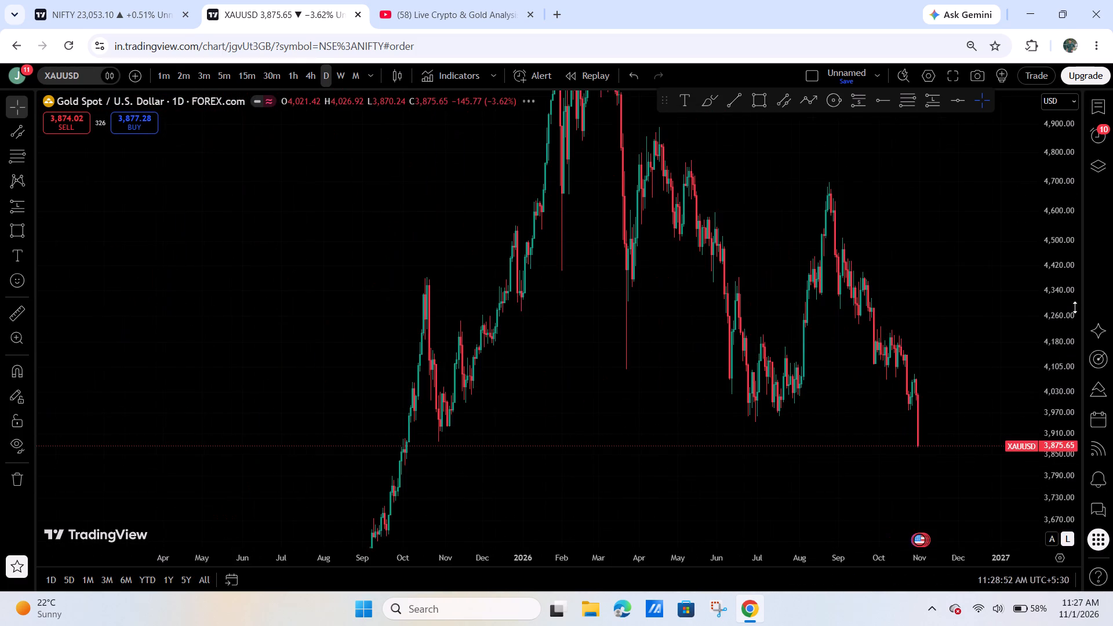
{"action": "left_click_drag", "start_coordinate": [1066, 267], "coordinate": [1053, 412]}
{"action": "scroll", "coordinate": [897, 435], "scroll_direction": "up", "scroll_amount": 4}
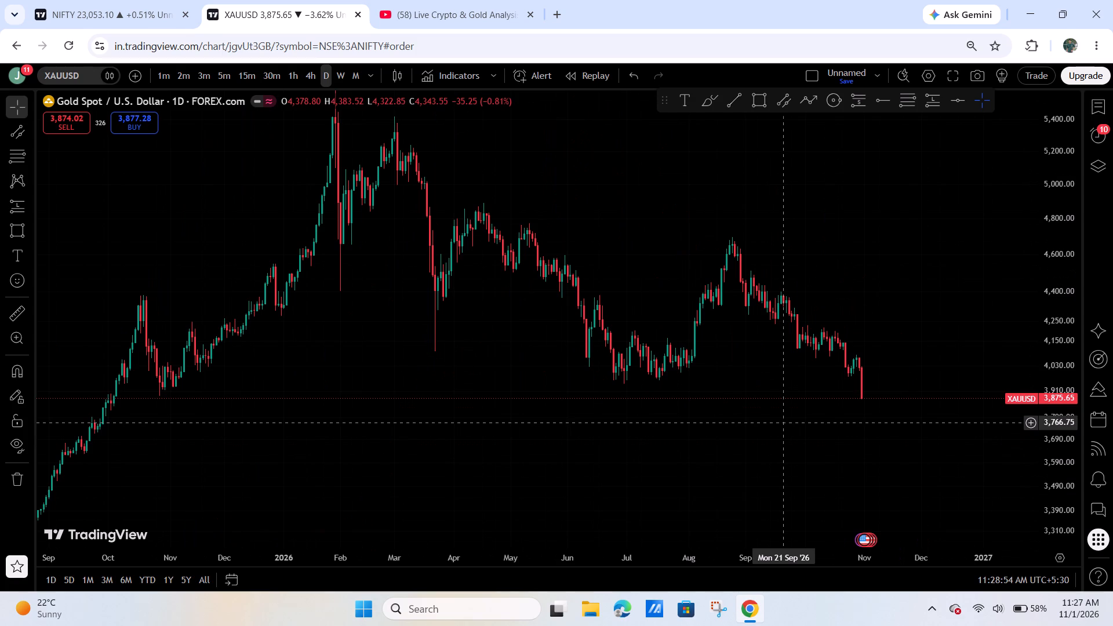
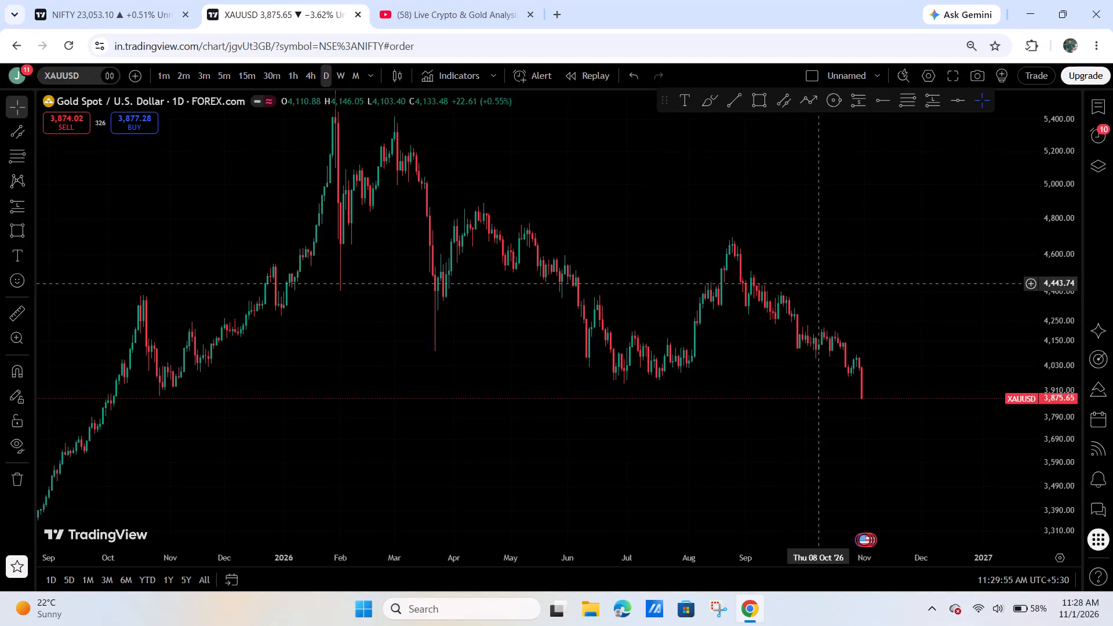
Draw a descending parallel channel from 7 Apr 2026 at about 4,915 to 14 Dec 2026 at about 4,531, with its lower line under the summer lows.
{"action": "left_click_drag", "start_coordinate": [820, 283], "coordinate": [768, 316]}
{"action": "scroll", "coordinate": [925, 400], "scroll_direction": "up", "scroll_amount": 3}
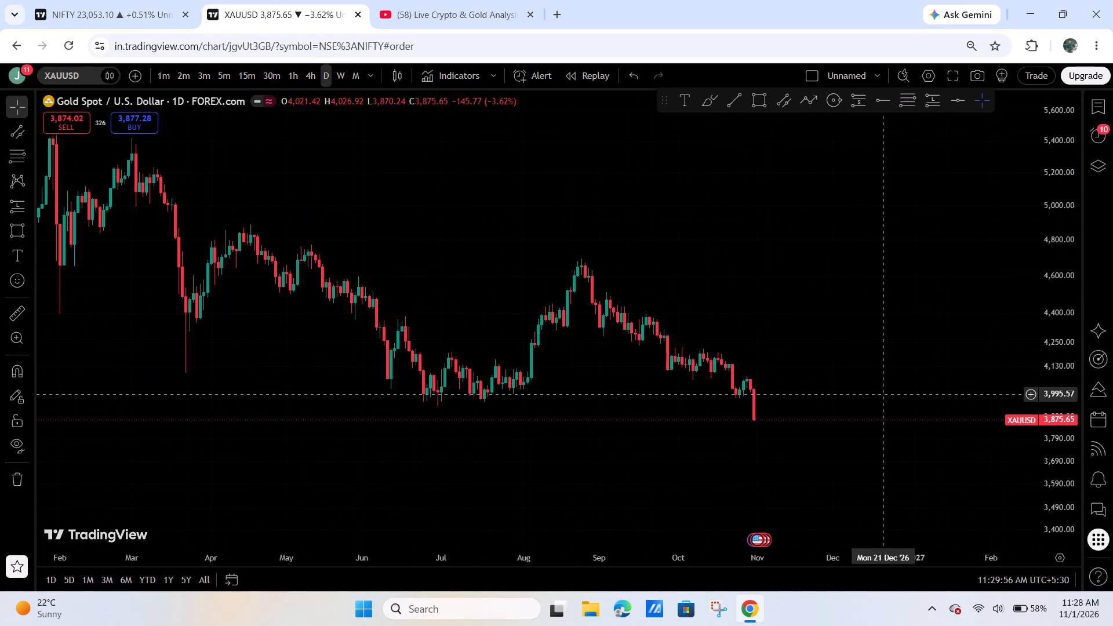
{"action": "left_click_drag", "start_coordinate": [890, 398], "coordinate": [957, 418]}
{"action": "left_click_drag", "start_coordinate": [1059, 446], "coordinate": [1053, 405]}
{"action": "left_click_drag", "start_coordinate": [966, 394], "coordinate": [894, 365]}
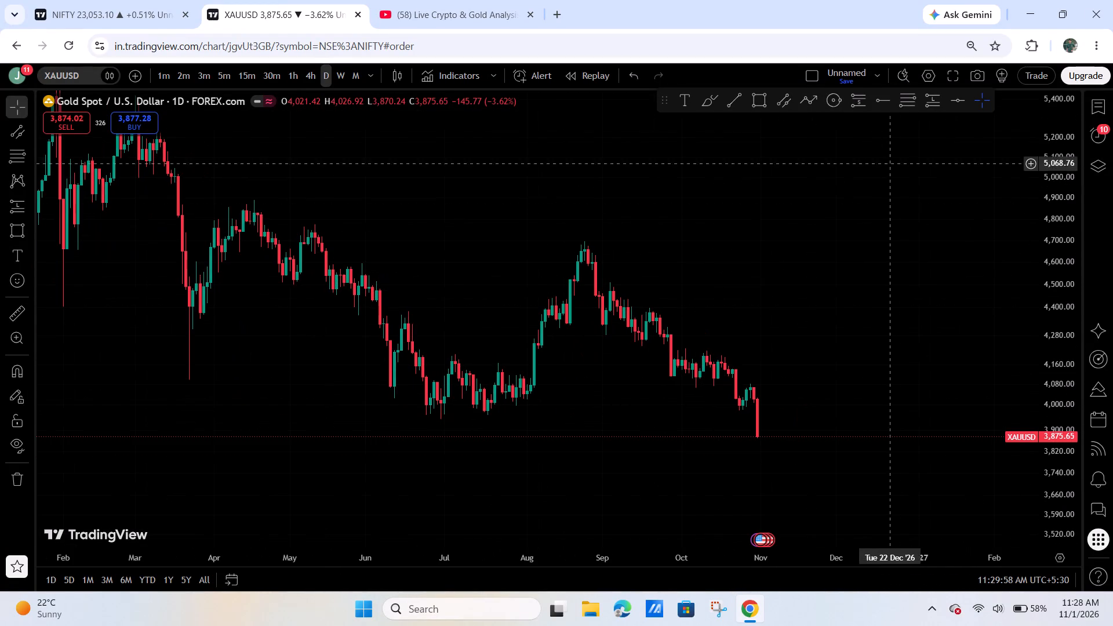
{"action": "left_click", "coordinate": [788, 97]}
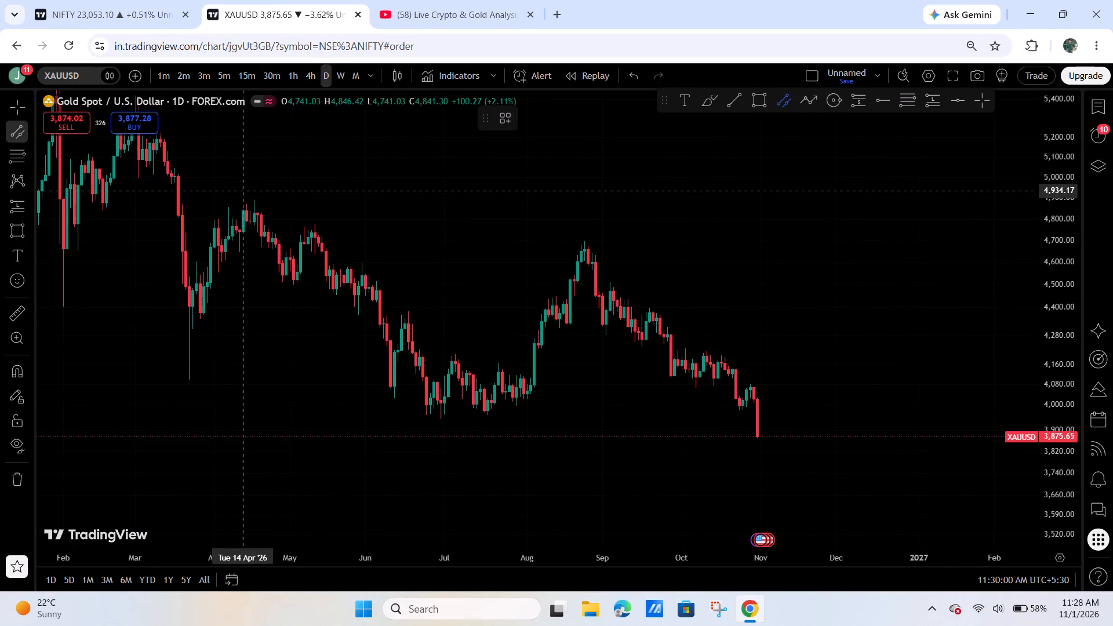
{"action": "left_click", "coordinate": [224, 195]}
{"action": "left_click", "coordinate": [876, 278]}
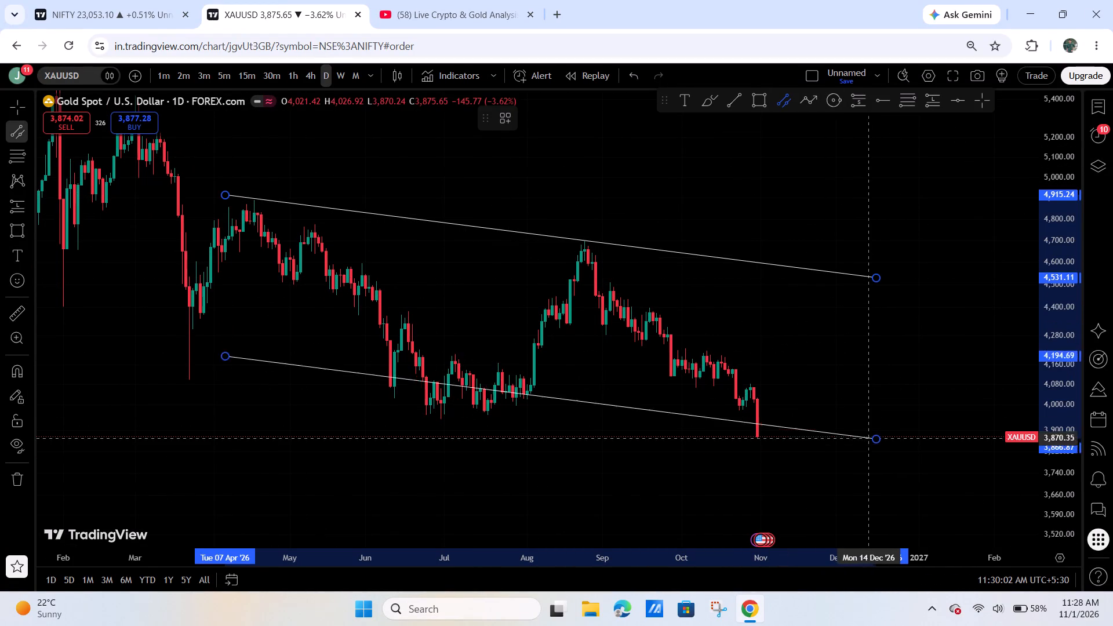
{"action": "left_click", "coordinate": [860, 473]}
Switch the XAUUSD chart to the weekly timeframe and frame the channel.
{"action": "left_click_drag", "start_coordinate": [861, 404], "coordinate": [911, 405]}
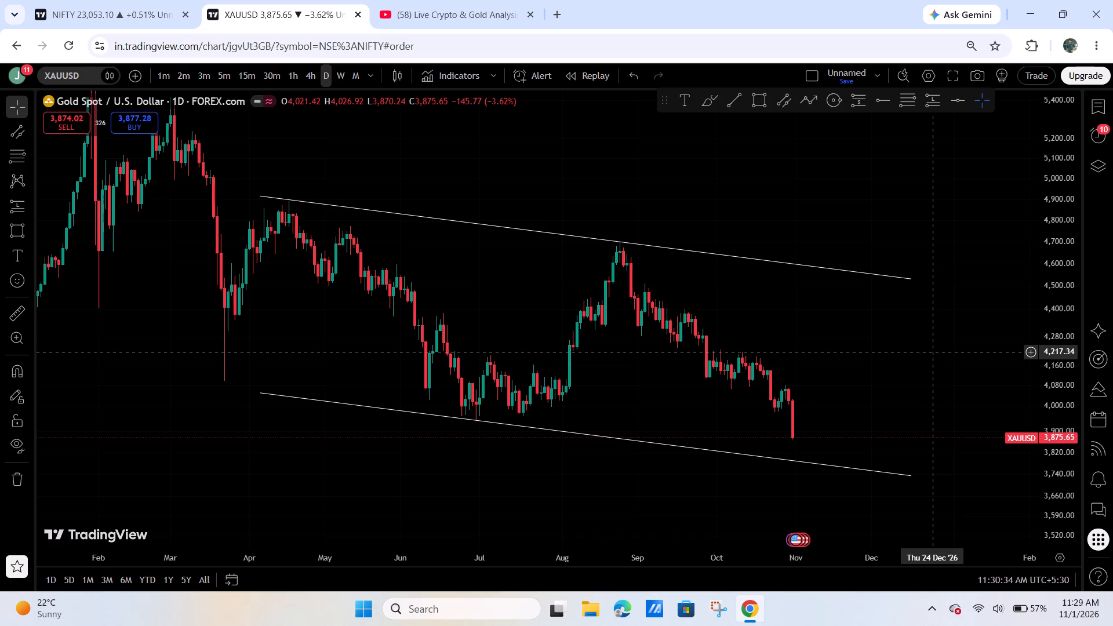
{"action": "left_click_drag", "start_coordinate": [804, 343], "coordinate": [901, 317]}
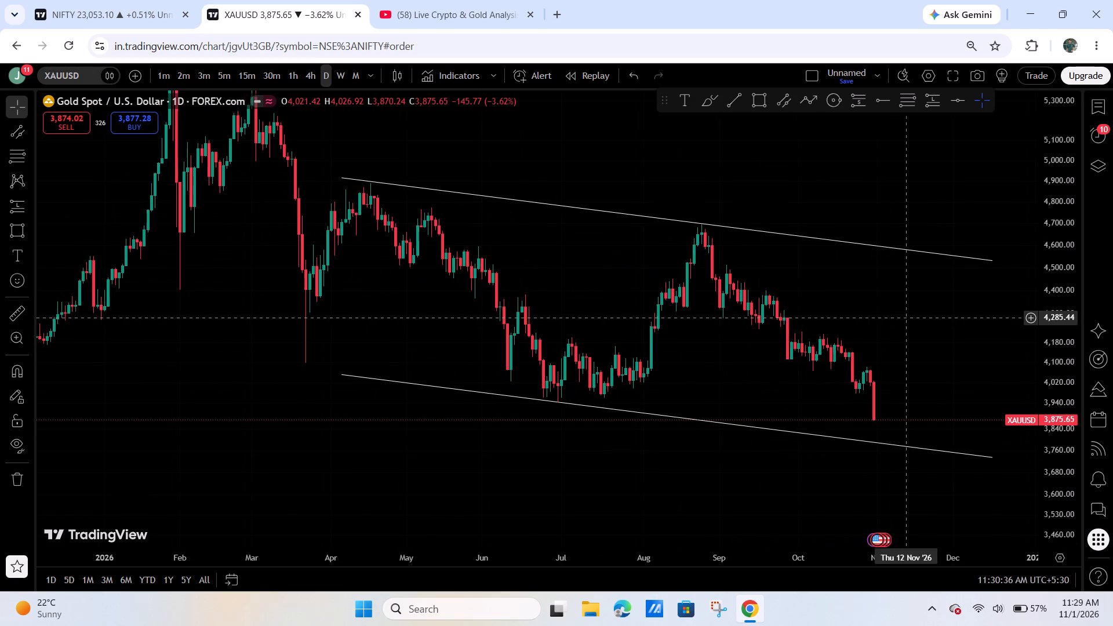
{"action": "scroll", "coordinate": [908, 318], "scroll_direction": "up", "scroll_amount": 1}
{"action": "left_click_drag", "start_coordinate": [905, 318], "coordinate": [714, 299]}
{"action": "left_click", "coordinate": [337, 76]}
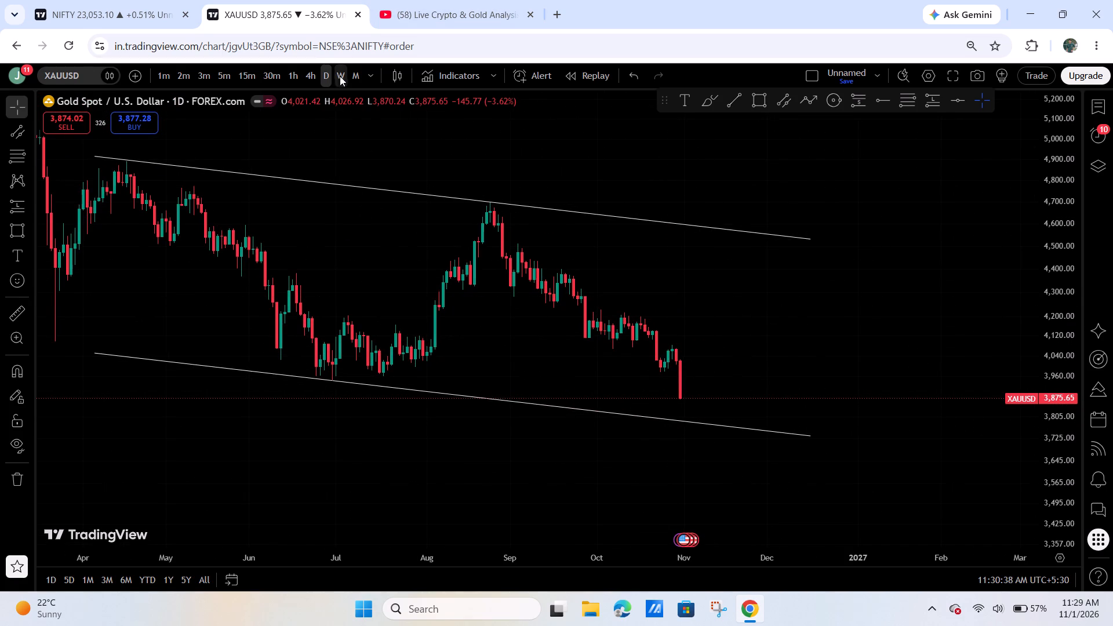
{"action": "left_click_drag", "start_coordinate": [668, 348], "coordinate": [848, 397]}
{"action": "scroll", "coordinate": [875, 397], "scroll_direction": "up", "scroll_amount": 5}
{"action": "left_click_drag", "start_coordinate": [1060, 232], "coordinate": [1051, 325]}
{"action": "left_click_drag", "start_coordinate": [902, 362], "coordinate": [947, 361]}
{"action": "scroll", "coordinate": [854, 422], "scroll_direction": "up", "scroll_amount": 5}
{"action": "left_click_drag", "start_coordinate": [614, 342], "coordinate": [759, 345]}
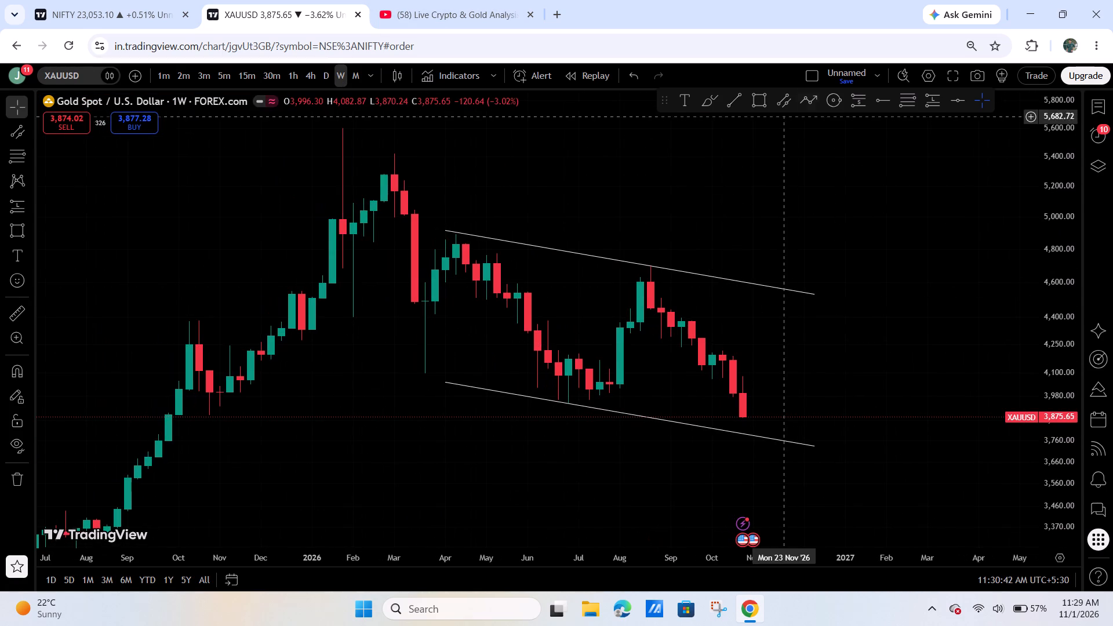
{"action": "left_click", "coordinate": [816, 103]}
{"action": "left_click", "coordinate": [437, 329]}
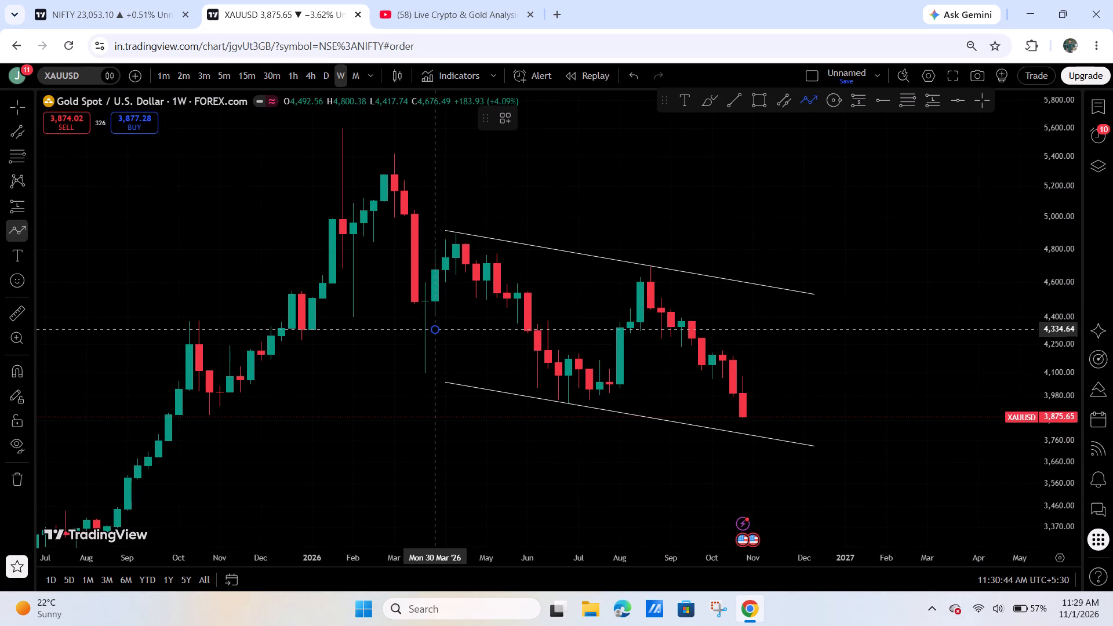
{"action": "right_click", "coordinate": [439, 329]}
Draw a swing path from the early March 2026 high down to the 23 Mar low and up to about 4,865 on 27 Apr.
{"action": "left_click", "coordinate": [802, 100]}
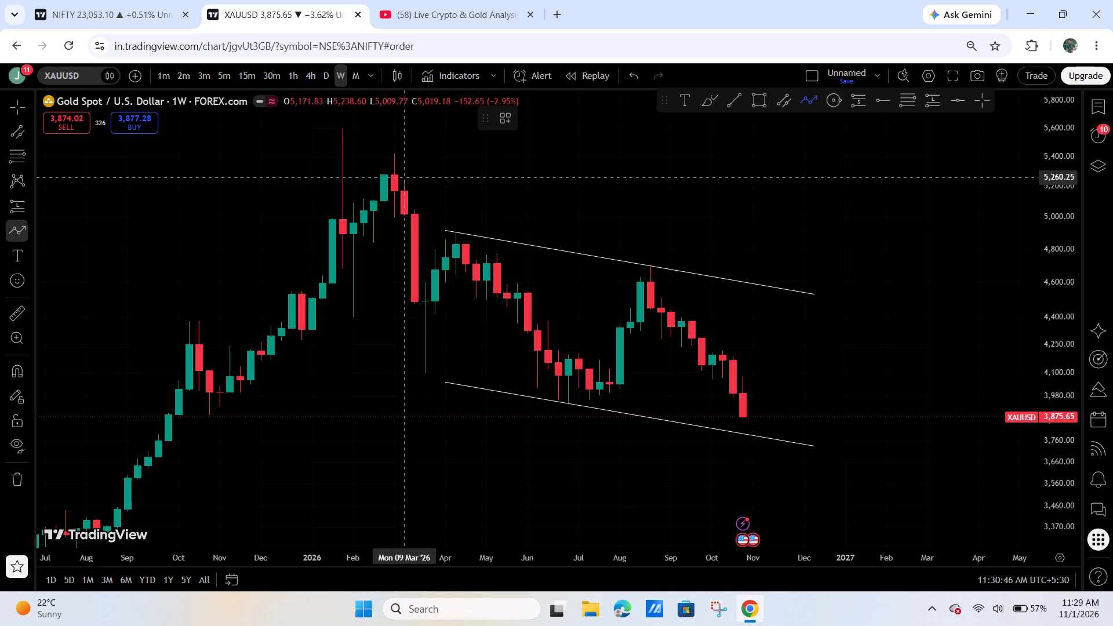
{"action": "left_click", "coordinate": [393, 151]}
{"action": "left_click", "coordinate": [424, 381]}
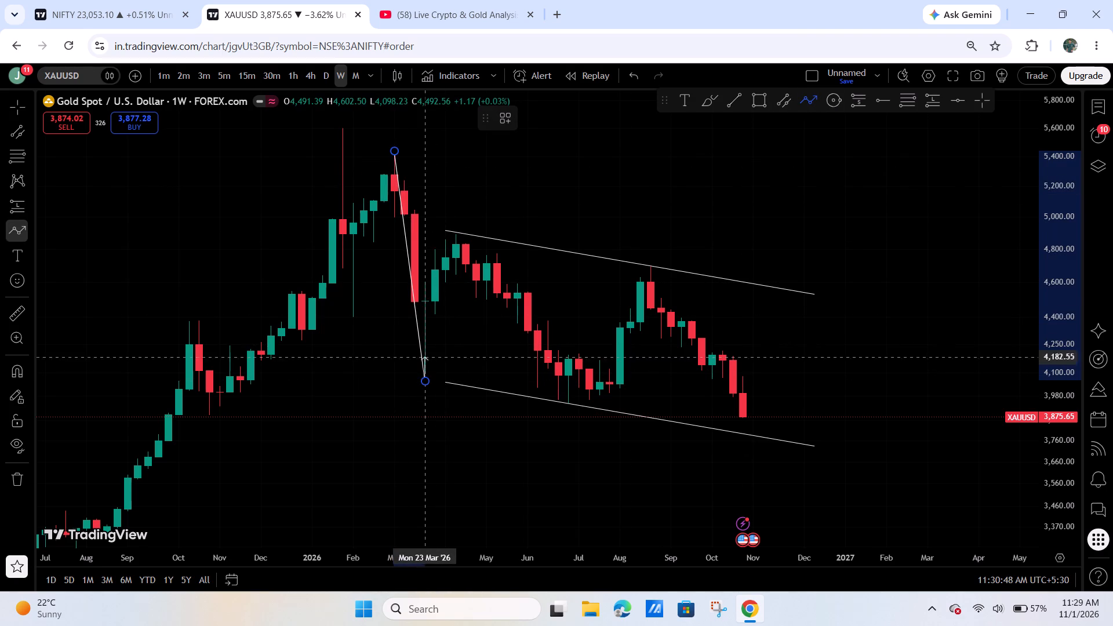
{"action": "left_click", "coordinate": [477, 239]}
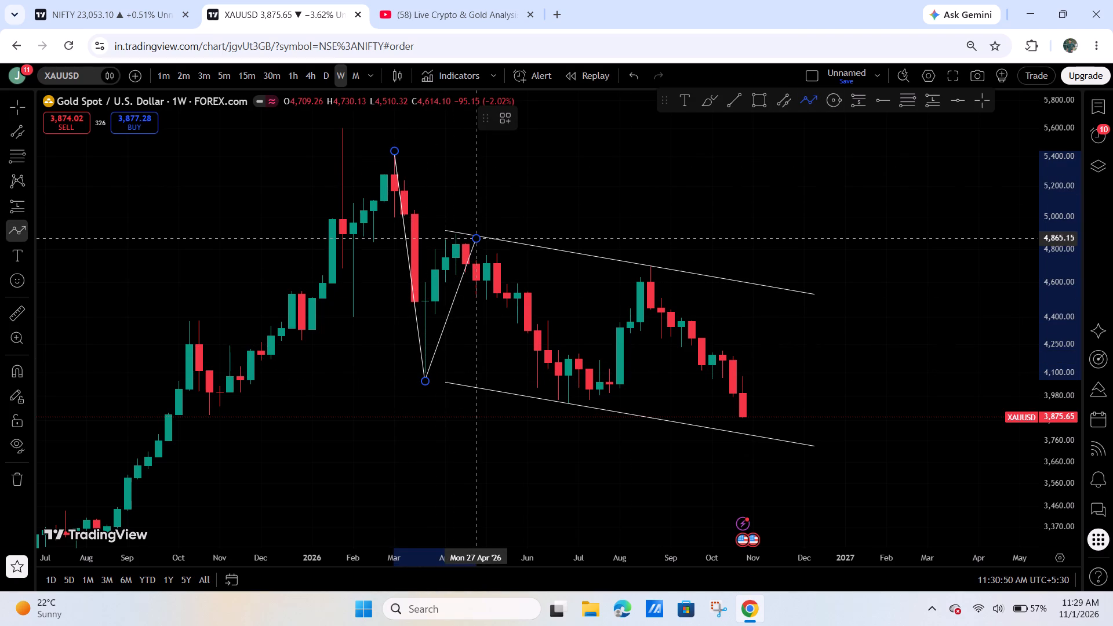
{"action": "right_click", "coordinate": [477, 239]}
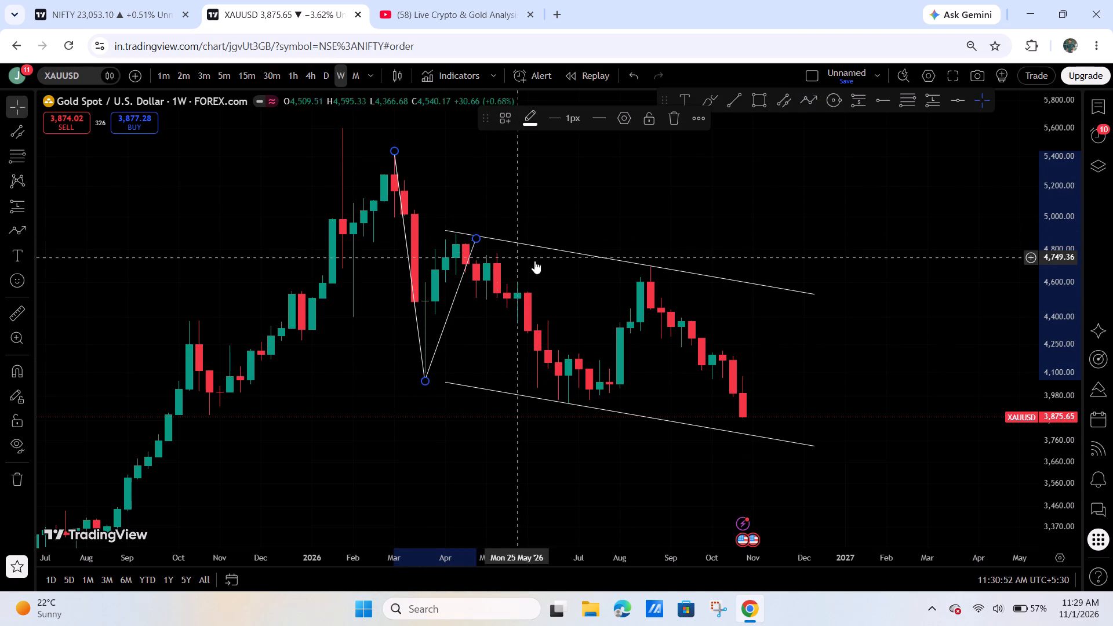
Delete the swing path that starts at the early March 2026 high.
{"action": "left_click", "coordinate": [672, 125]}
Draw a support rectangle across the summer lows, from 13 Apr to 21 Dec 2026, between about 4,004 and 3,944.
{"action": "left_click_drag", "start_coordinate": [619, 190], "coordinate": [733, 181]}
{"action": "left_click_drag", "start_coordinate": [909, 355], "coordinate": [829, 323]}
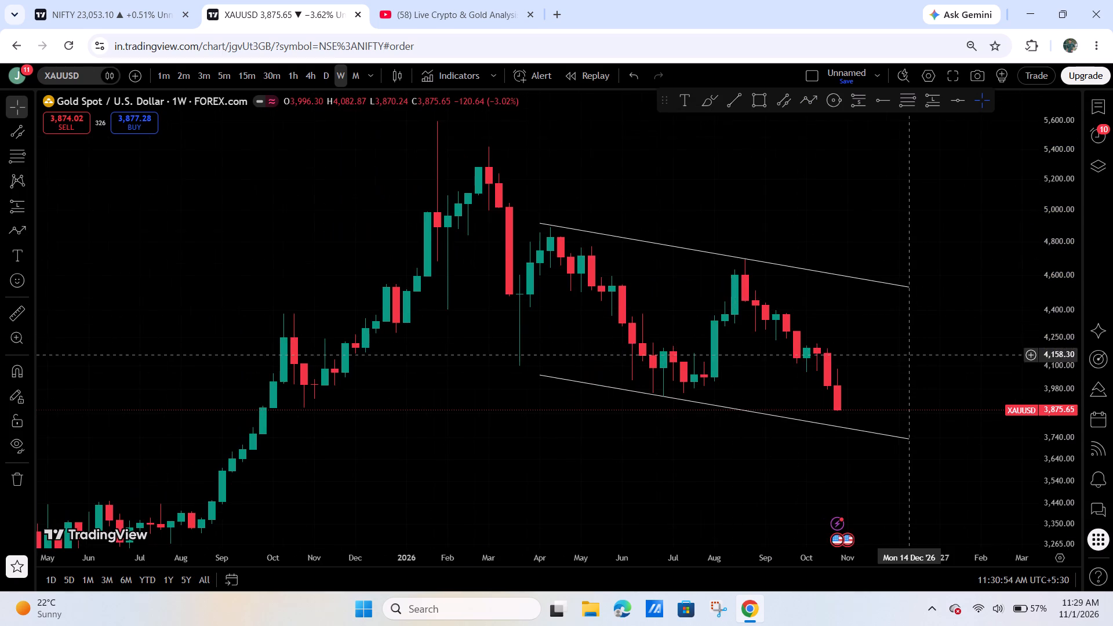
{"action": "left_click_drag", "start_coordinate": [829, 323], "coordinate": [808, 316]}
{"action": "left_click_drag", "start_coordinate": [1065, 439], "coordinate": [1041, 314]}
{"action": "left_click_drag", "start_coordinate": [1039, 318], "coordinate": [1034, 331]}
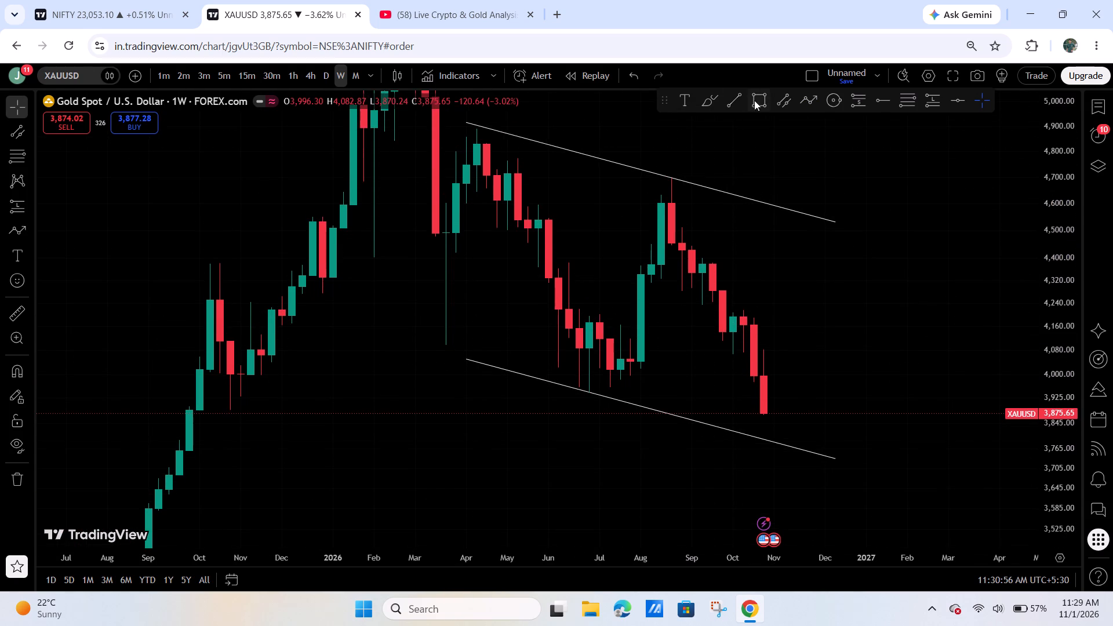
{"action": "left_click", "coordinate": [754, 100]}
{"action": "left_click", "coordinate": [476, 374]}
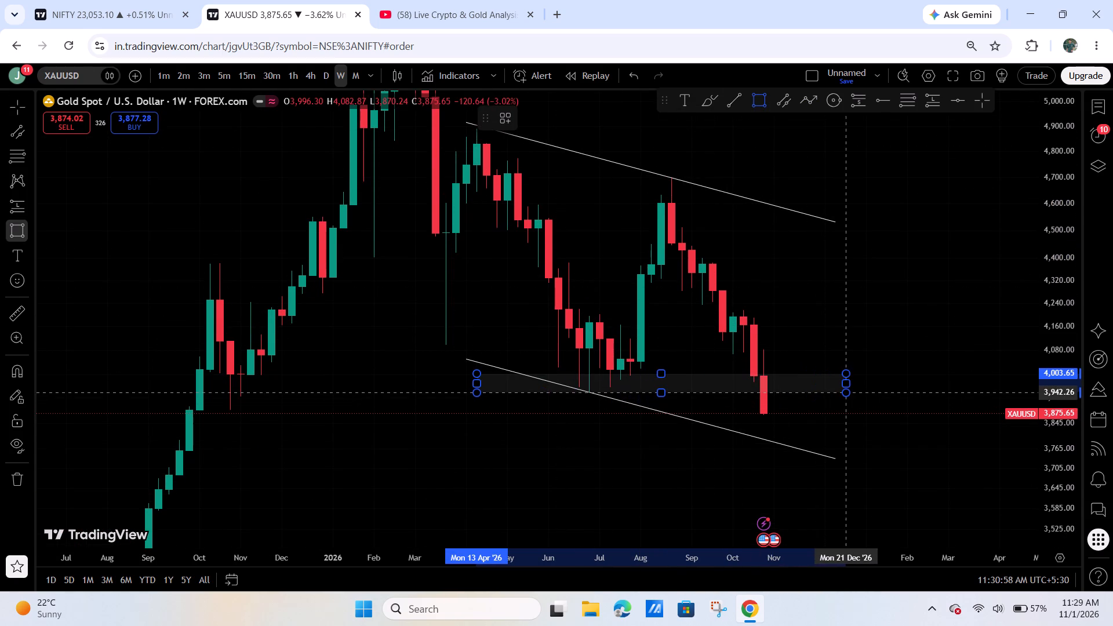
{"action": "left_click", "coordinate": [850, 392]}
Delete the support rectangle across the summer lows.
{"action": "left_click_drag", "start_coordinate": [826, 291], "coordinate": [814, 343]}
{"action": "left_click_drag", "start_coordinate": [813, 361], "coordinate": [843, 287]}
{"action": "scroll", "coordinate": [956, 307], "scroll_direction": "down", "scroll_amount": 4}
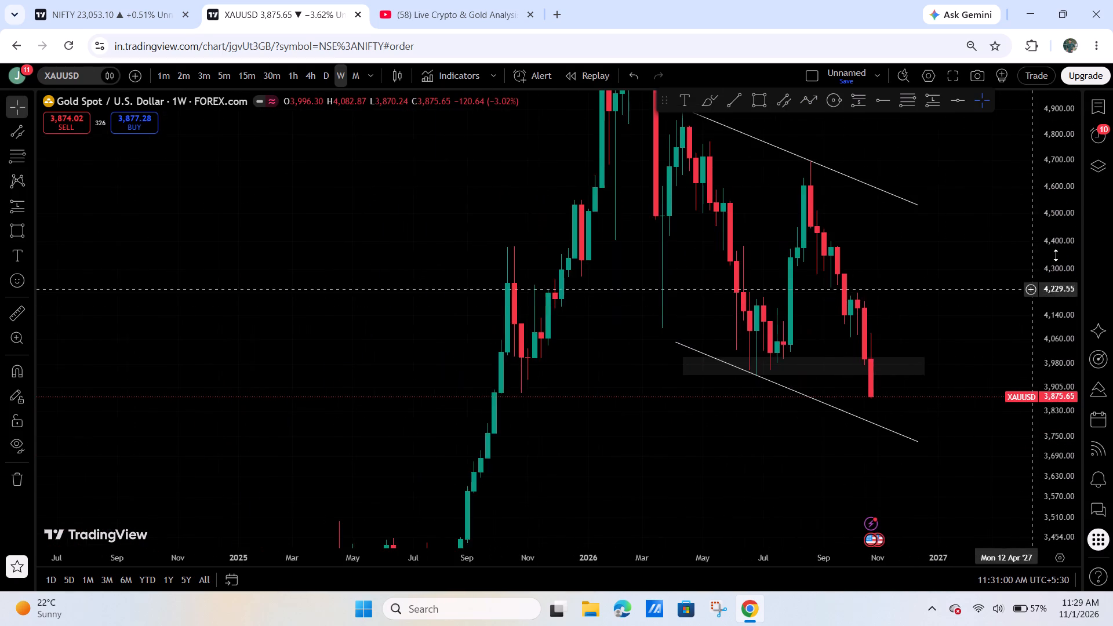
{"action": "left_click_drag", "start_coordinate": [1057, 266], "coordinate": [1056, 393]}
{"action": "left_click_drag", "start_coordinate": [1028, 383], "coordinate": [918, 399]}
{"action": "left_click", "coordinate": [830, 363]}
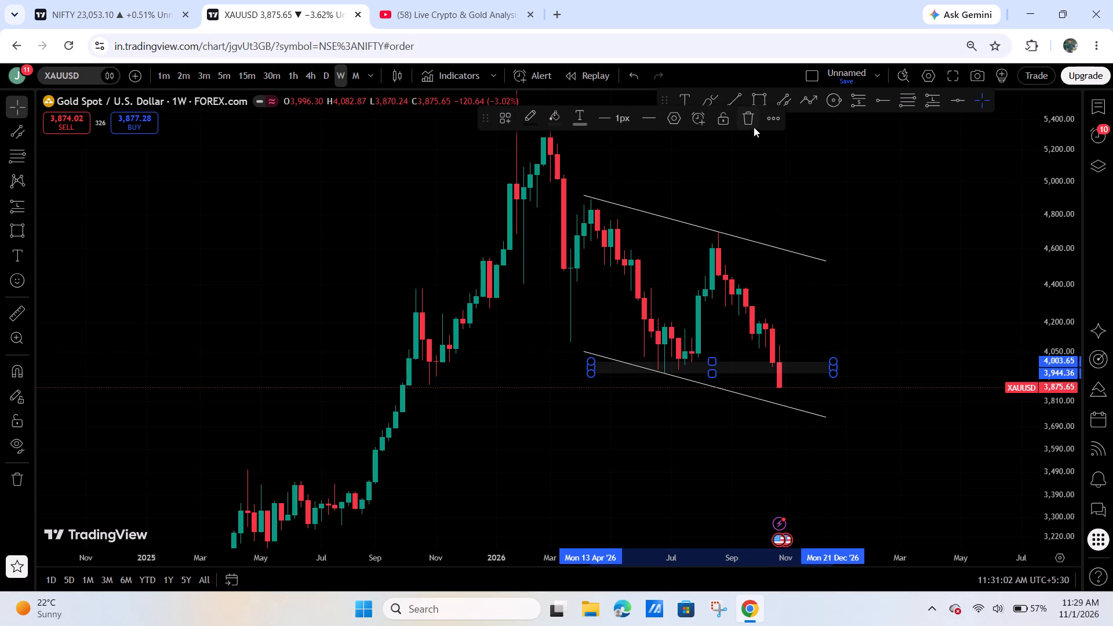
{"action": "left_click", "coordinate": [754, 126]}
Examine the channel on the weekly chart, compare it on the daily timeframe, and return to weekly.
{"action": "left_click_drag", "start_coordinate": [749, 164], "coordinate": [734, 183]}
{"action": "left_click_drag", "start_coordinate": [996, 356], "coordinate": [1006, 292]}
{"action": "left_click_drag", "start_coordinate": [1052, 258], "coordinate": [1051, 294]}
{"action": "left_click_drag", "start_coordinate": [978, 319], "coordinate": [950, 322]}
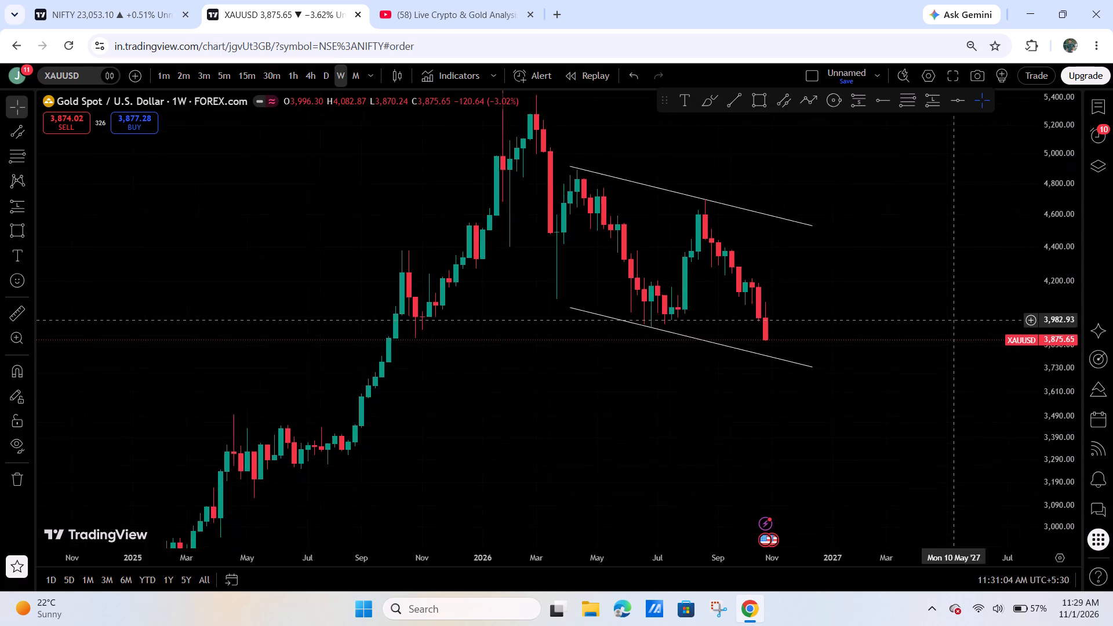
{"action": "left_click_drag", "start_coordinate": [950, 322], "coordinate": [952, 321]}
{"action": "scroll", "coordinate": [922, 338], "scroll_direction": "down", "scroll_amount": 3}
{"action": "left_click_drag", "start_coordinate": [961, 341], "coordinate": [933, 356]}
{"action": "scroll", "coordinate": [933, 356], "scroll_direction": "up", "scroll_amount": 1}
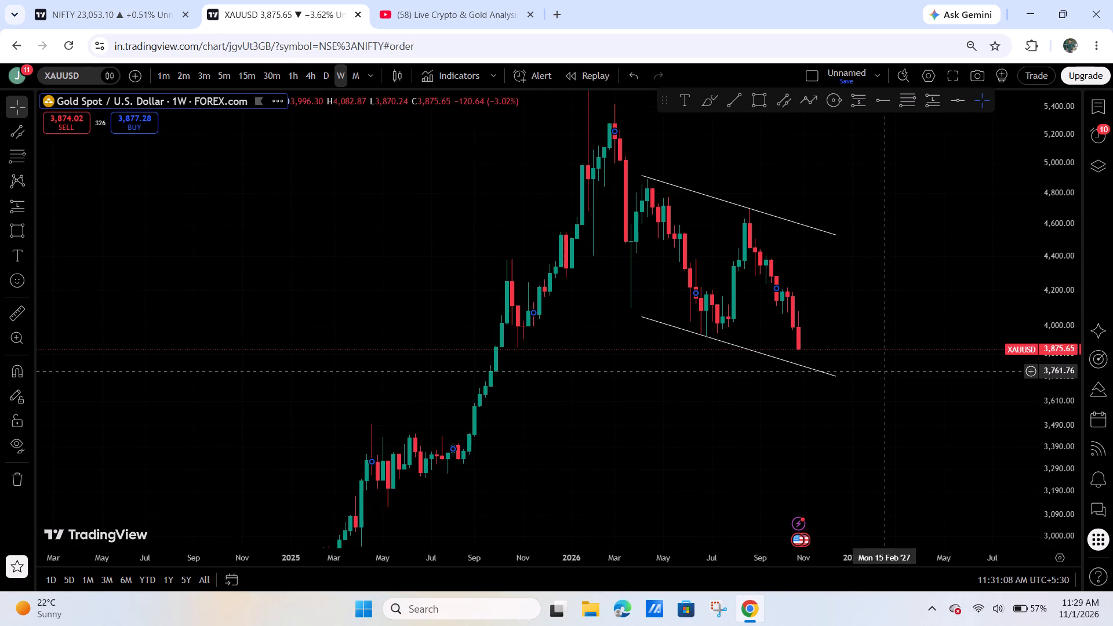
{"action": "left_click", "coordinate": [320, 77]}
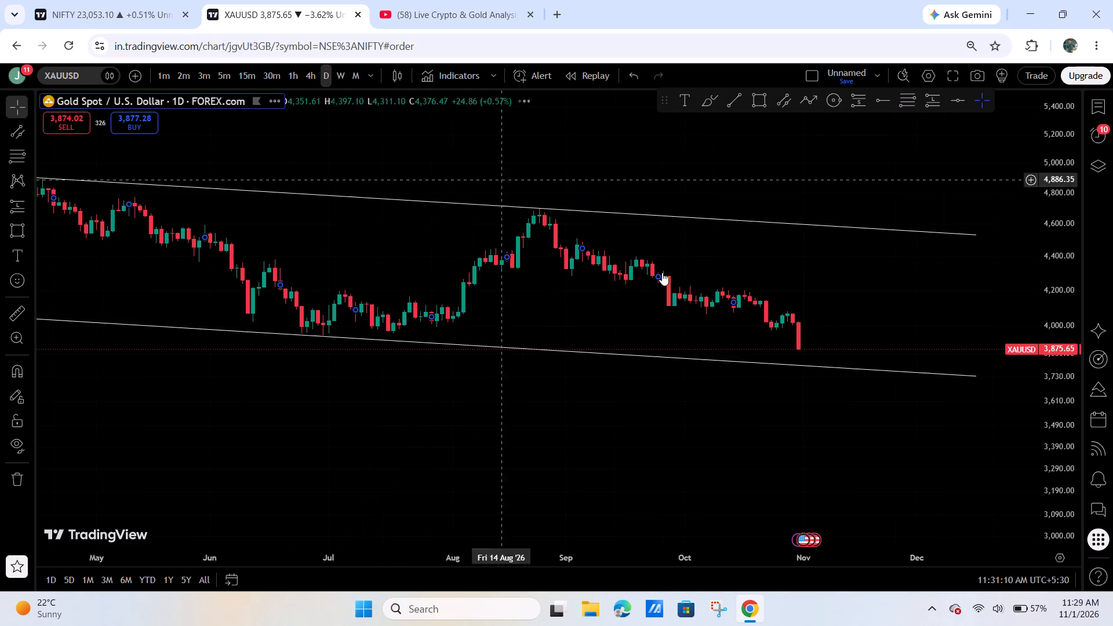
{"action": "scroll", "coordinate": [837, 355], "scroll_direction": "down", "scroll_amount": 5}
{"action": "left_click", "coordinate": [341, 71]}
Extend the channel's start back to 16 Mar 2026 and raise its lower line to run from about 4,095 to 3,745.
{"action": "left_click_drag", "start_coordinate": [918, 304], "coordinate": [968, 308]}
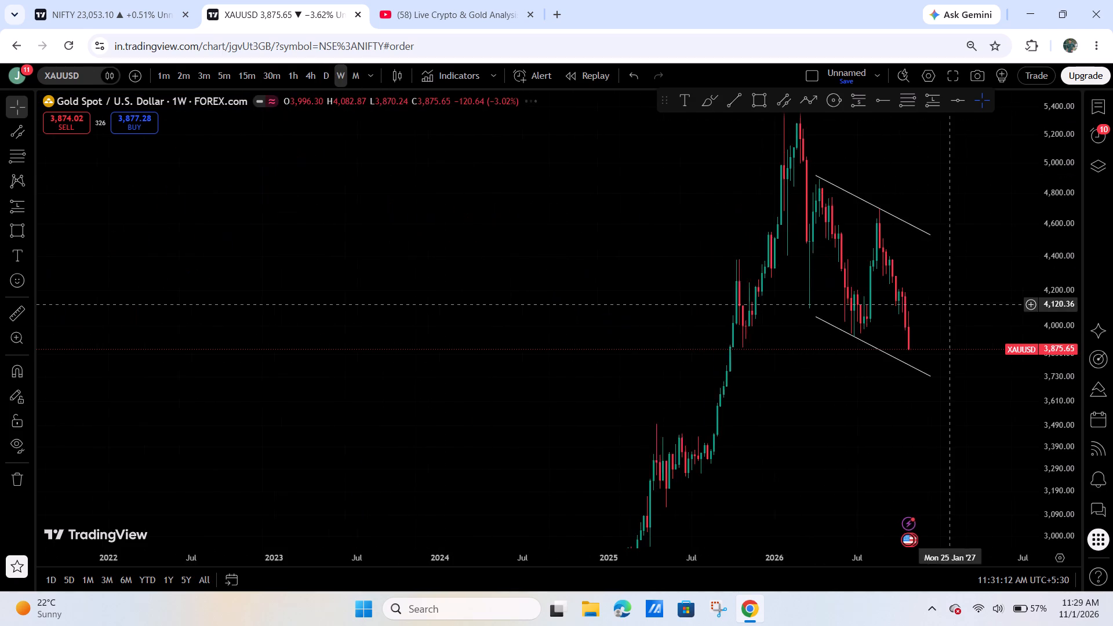
{"action": "left_click_drag", "start_coordinate": [968, 308], "coordinate": [970, 309]}
{"action": "scroll", "coordinate": [984, 312], "scroll_direction": "up", "scroll_amount": 6}
{"action": "left_click_drag", "start_coordinate": [1053, 220], "coordinate": [1058, 243]}
{"action": "left_click_drag", "start_coordinate": [1027, 261], "coordinate": [974, 276]}
{"action": "left_click_drag", "start_coordinate": [951, 286], "coordinate": [1011, 293]}
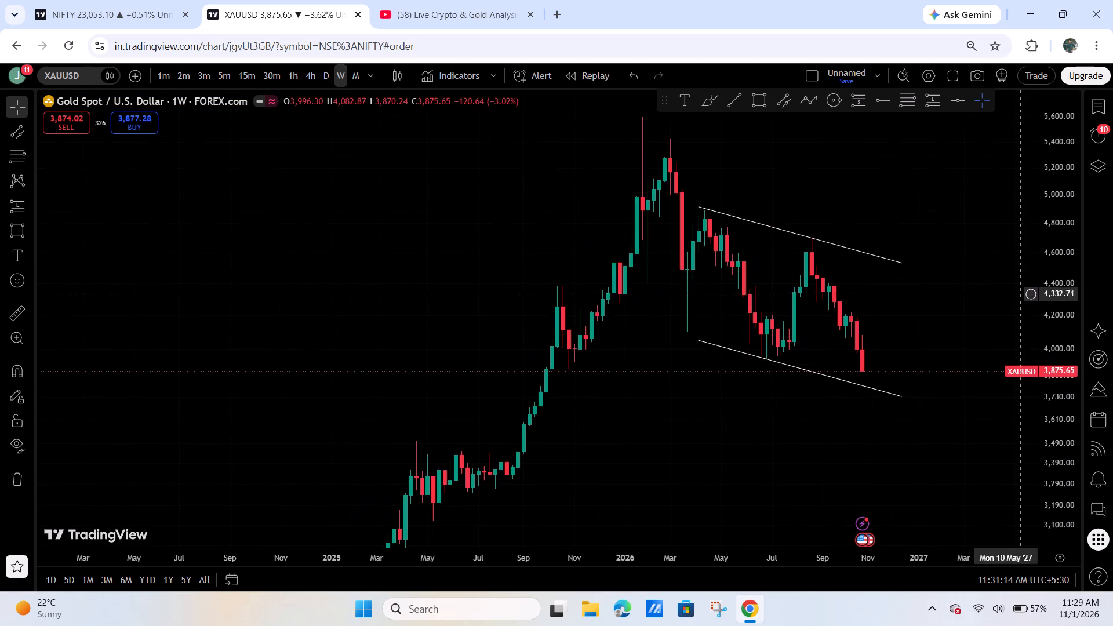
{"action": "left_click_drag", "start_coordinate": [1055, 343], "coordinate": [1050, 296]}
{"action": "left_click_drag", "start_coordinate": [1003, 307], "coordinate": [905, 325]}
{"action": "left_click", "coordinate": [905, 325]}
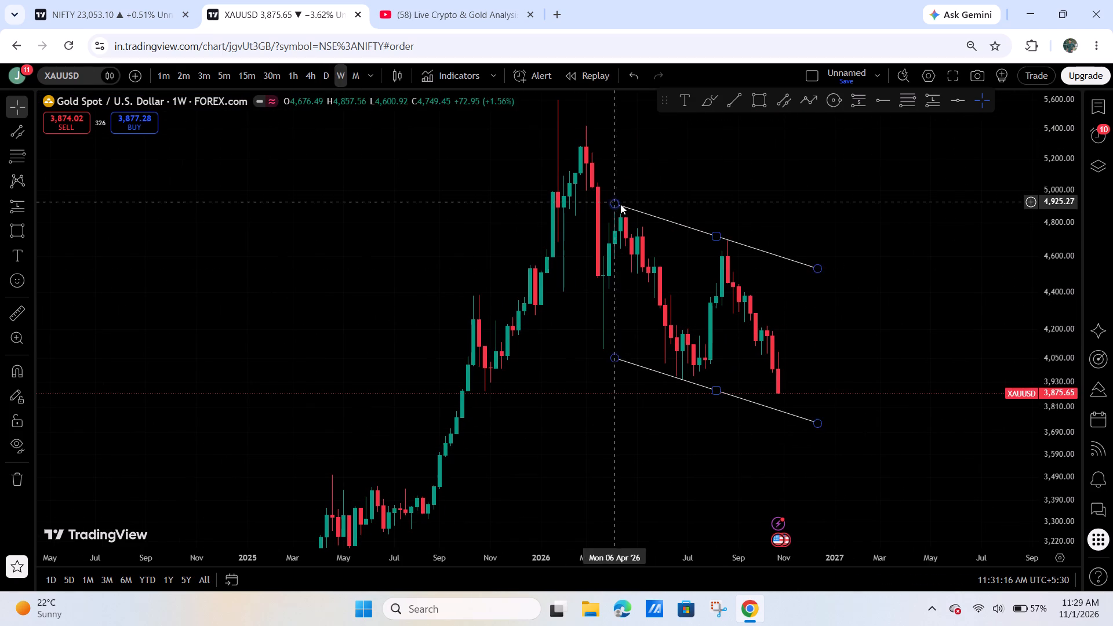
{"action": "left_click", "coordinate": [613, 203]}
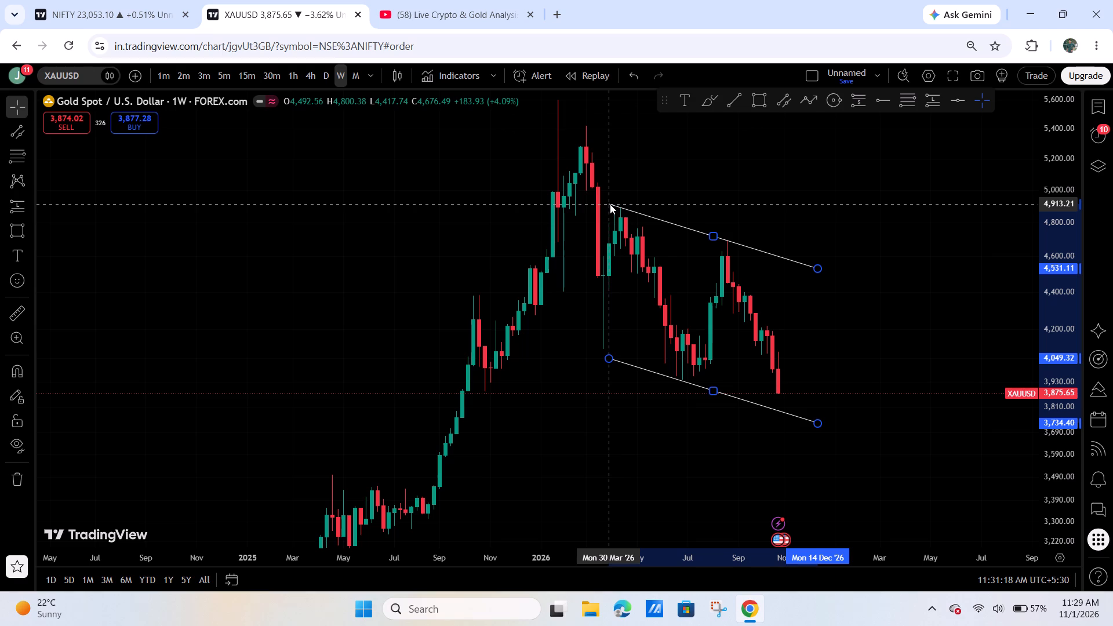
{"action": "left_click", "coordinate": [719, 362]}
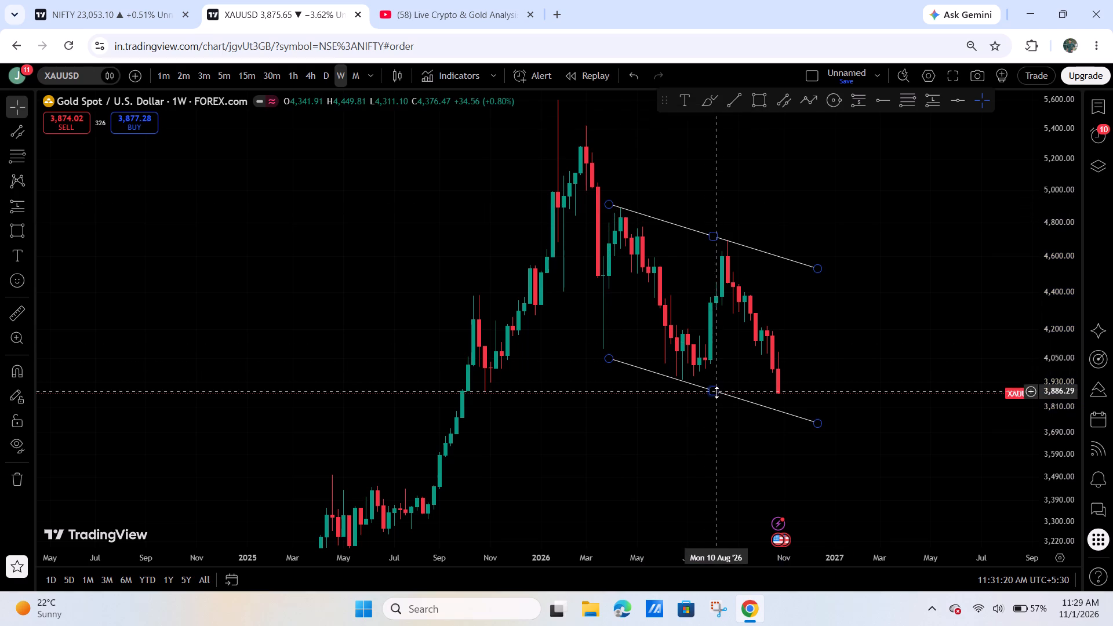
{"action": "left_click", "coordinate": [716, 392]}
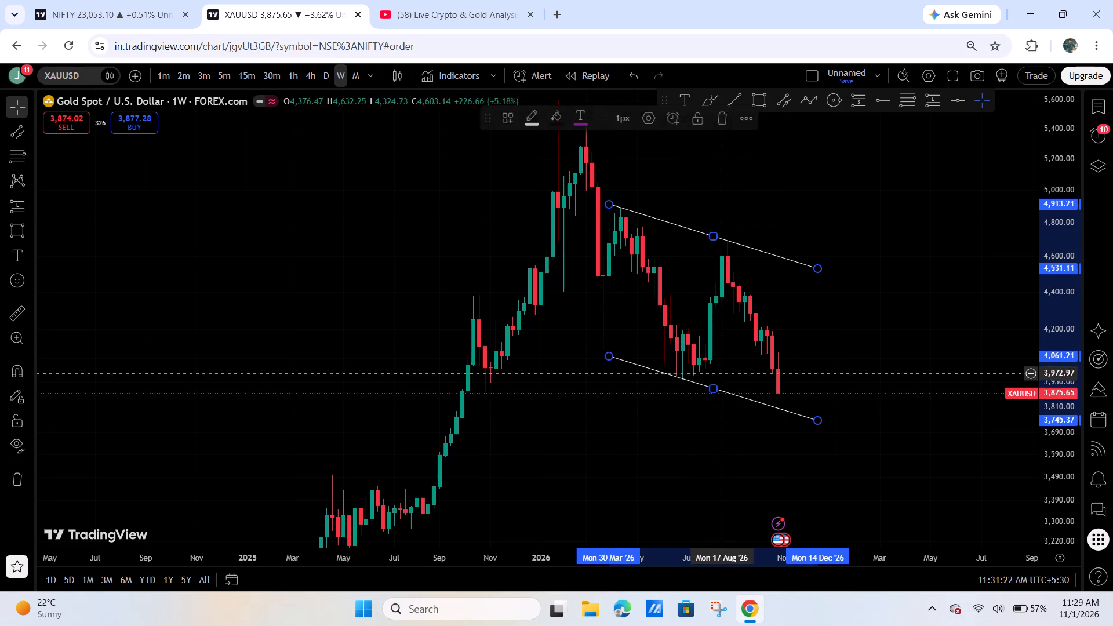
{"action": "left_click", "coordinate": [730, 366]}
{"action": "left_click_drag", "start_coordinate": [608, 358], "coordinate": [596, 349]}
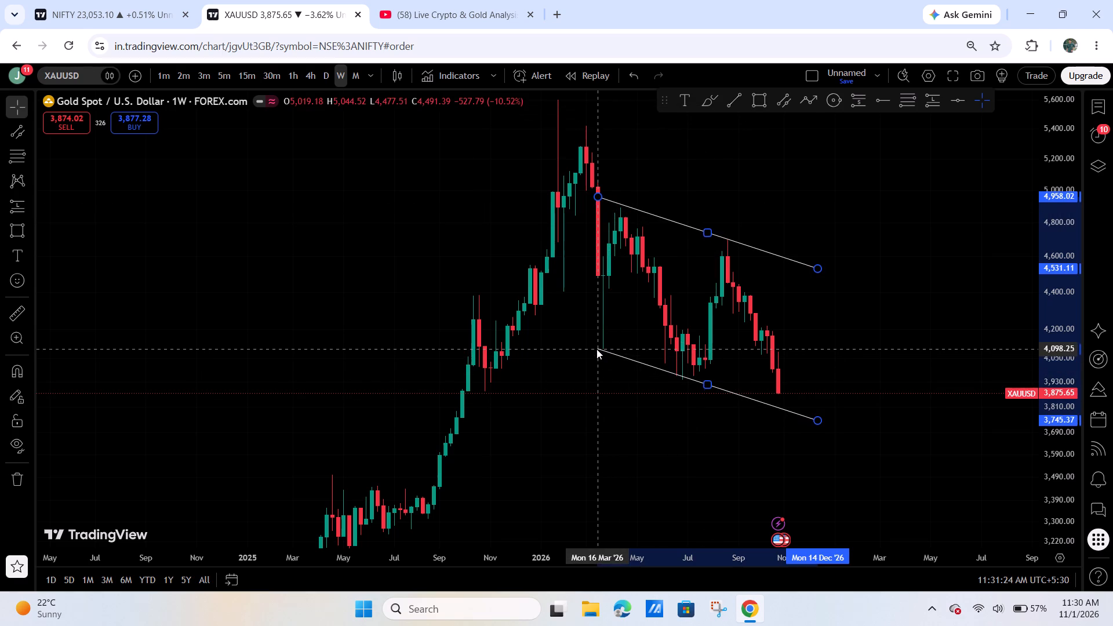
{"action": "left_click_drag", "start_coordinate": [596, 349], "coordinate": [595, 350]}
Lower the channel's upper line to run from about 4,934 to about 4,513, along the late August high.
{"action": "left_click_drag", "start_coordinate": [704, 307], "coordinate": [739, 310]}
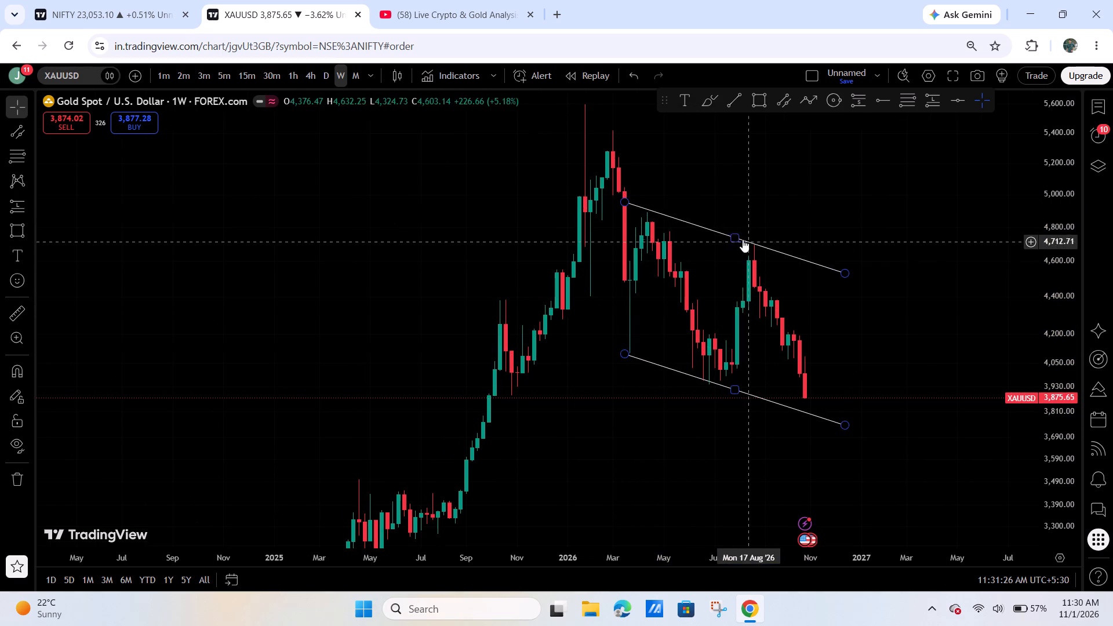
{"action": "left_click_drag", "start_coordinate": [734, 235], "coordinate": [735, 240]}
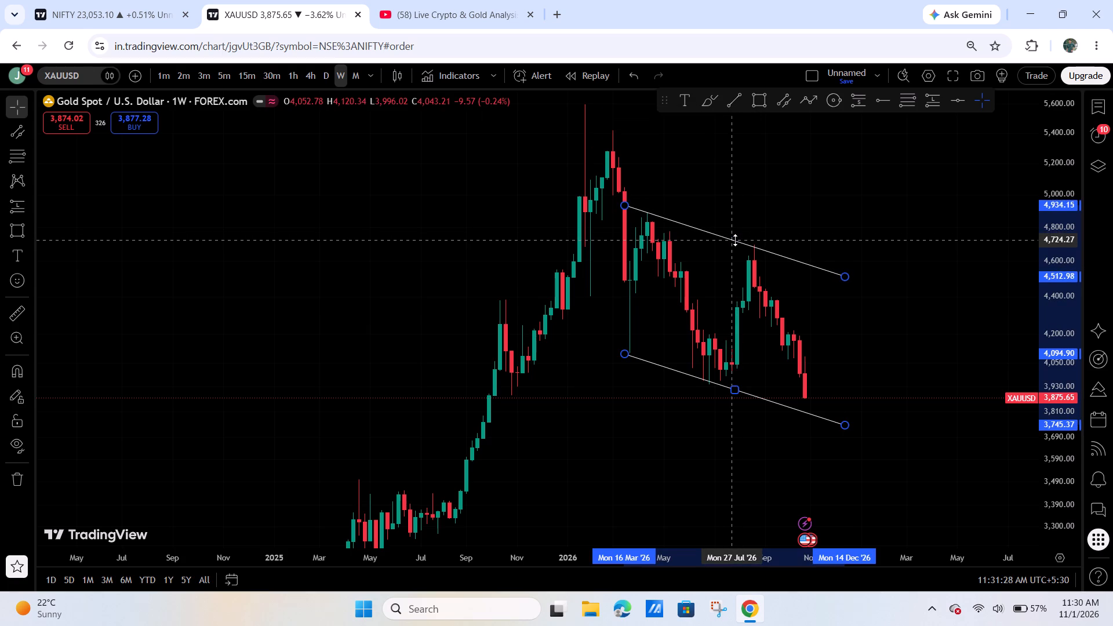
{"action": "left_click_drag", "start_coordinate": [735, 240], "coordinate": [736, 240]}
Examine the weekly price action within the adjusted channel.
{"action": "left_click_drag", "start_coordinate": [765, 217], "coordinate": [839, 218]}
{"action": "scroll", "coordinate": [907, 350], "scroll_direction": "up", "scroll_amount": 3}
{"action": "left_click_drag", "start_coordinate": [1054, 314], "coordinate": [1054, 312]}
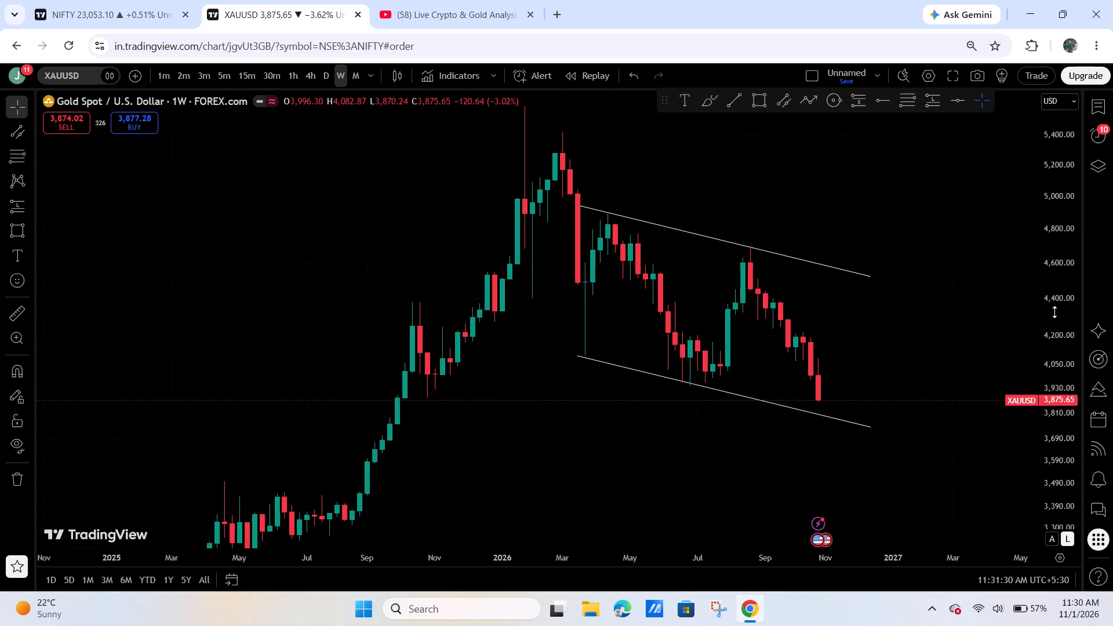
{"action": "left_click_drag", "start_coordinate": [1054, 312], "coordinate": [1038, 319]}
{"action": "left_click_drag", "start_coordinate": [1004, 325], "coordinate": [873, 324]}
{"action": "left_click_drag", "start_coordinate": [763, 333], "coordinate": [879, 347]}
{"action": "scroll", "coordinate": [884, 362], "scroll_direction": "up", "scroll_amount": 2}
{"action": "left_click_drag", "start_coordinate": [889, 360], "coordinate": [874, 362]}
{"action": "left_click_drag", "start_coordinate": [870, 362], "coordinate": [907, 362]}
{"action": "left_click_drag", "start_coordinate": [867, 226], "coordinate": [914, 236]}
{"action": "left_click_drag", "start_coordinate": [1064, 234], "coordinate": [1063, 249]}
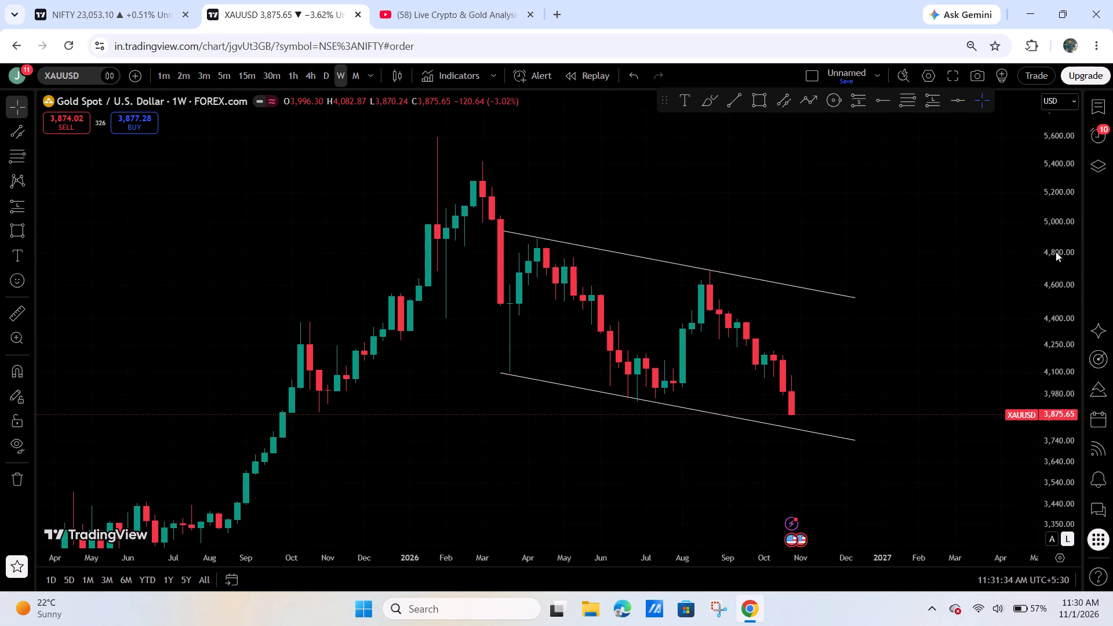
{"action": "left_click_drag", "start_coordinate": [1014, 257], "coordinate": [983, 262]}
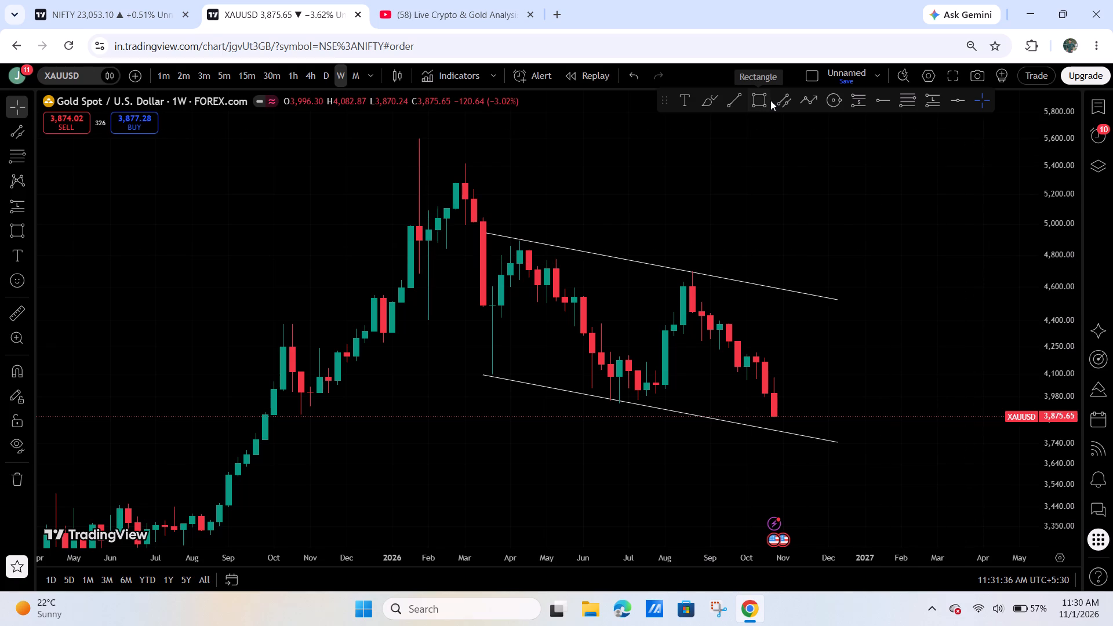
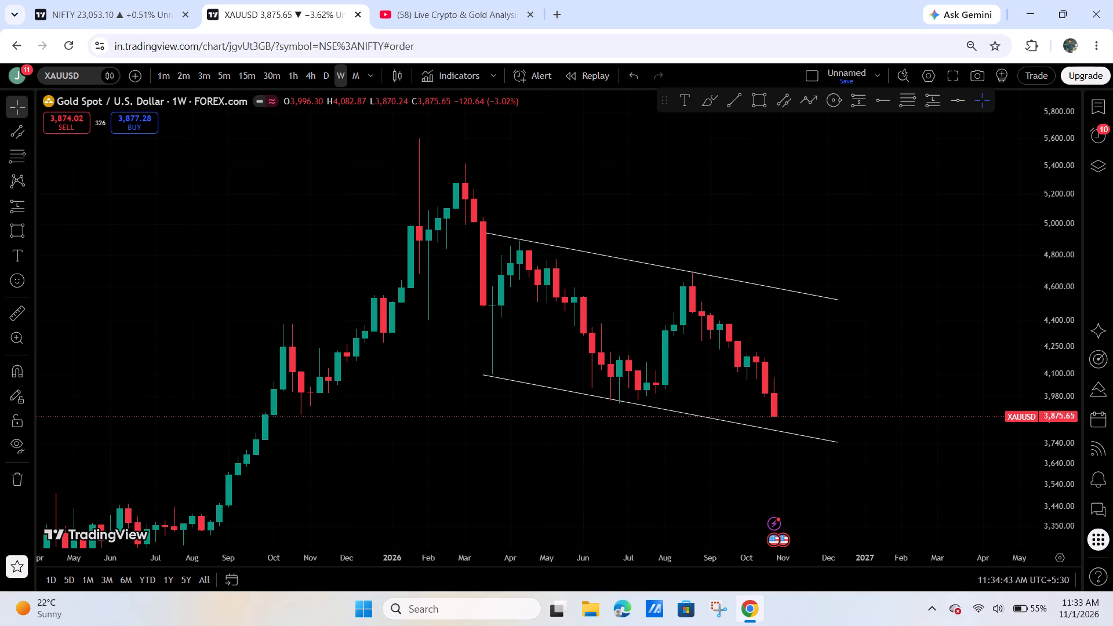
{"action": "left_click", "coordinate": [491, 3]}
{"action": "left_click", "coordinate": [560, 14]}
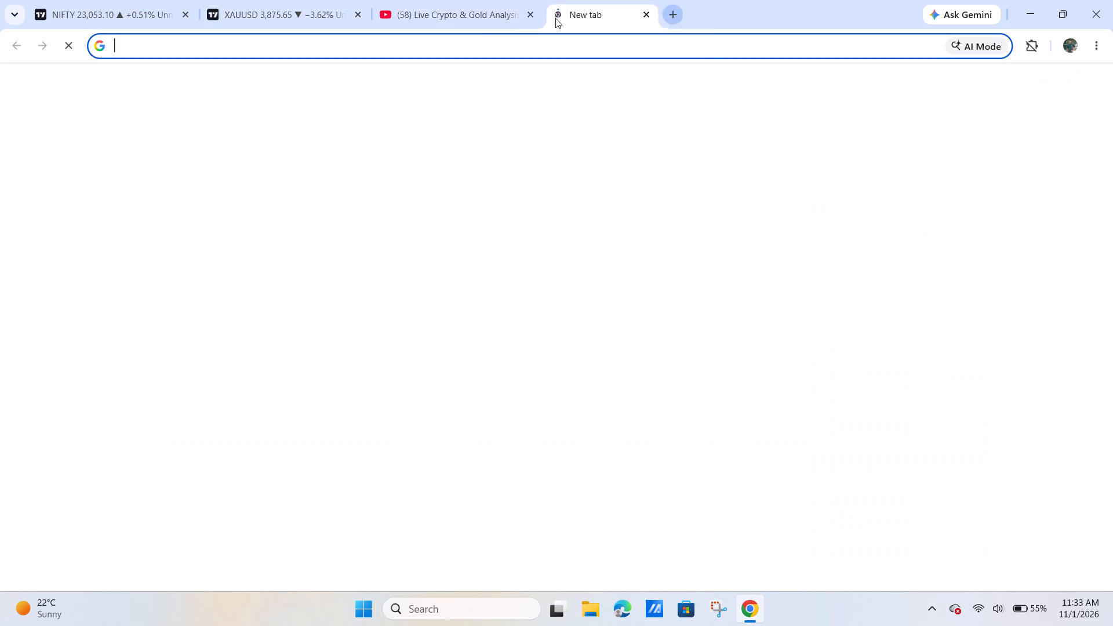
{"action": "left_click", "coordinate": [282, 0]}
Examine the weekly XAUUSD price action against the upper and lower lines of the descending channel.
{"action": "left_click_drag", "start_coordinate": [864, 402], "coordinate": [758, 396]}
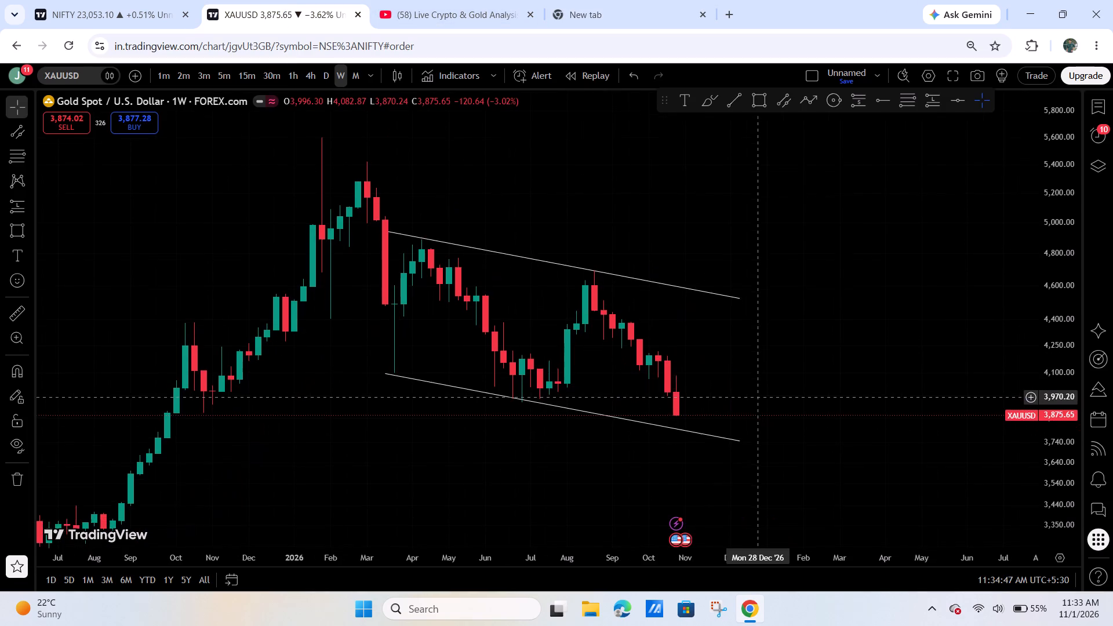
{"action": "left_click_drag", "start_coordinate": [758, 396], "coordinate": [759, 390]}
{"action": "left_click_drag", "start_coordinate": [1063, 403], "coordinate": [1060, 332]}
{"action": "left_click_drag", "start_coordinate": [943, 362], "coordinate": [937, 362]}
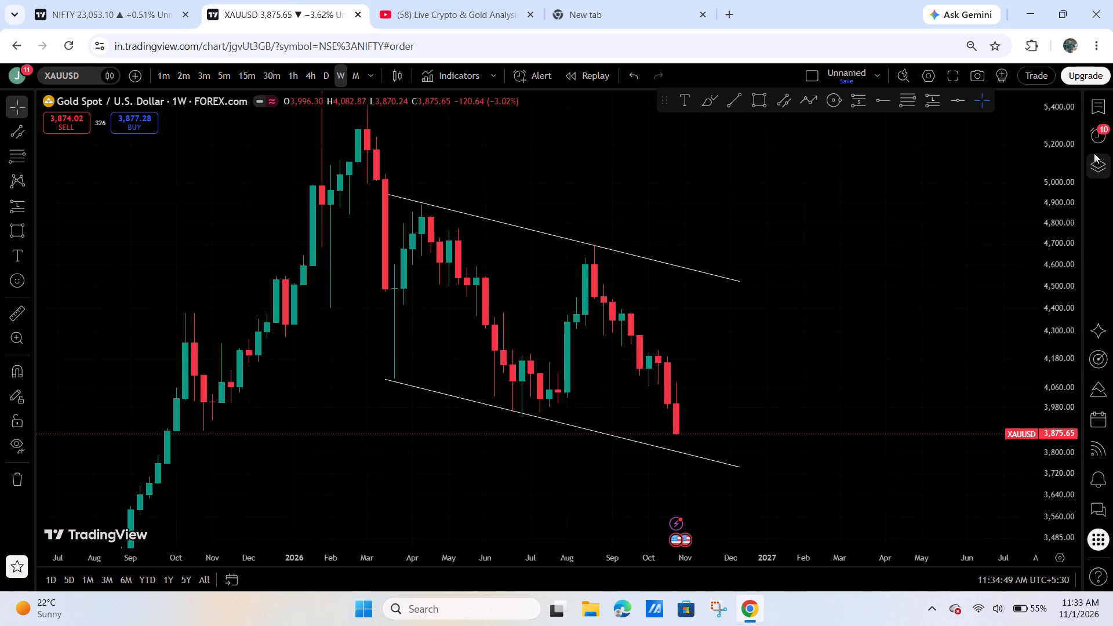
{"action": "left_click_drag", "start_coordinate": [958, 258], "coordinate": [861, 258]}
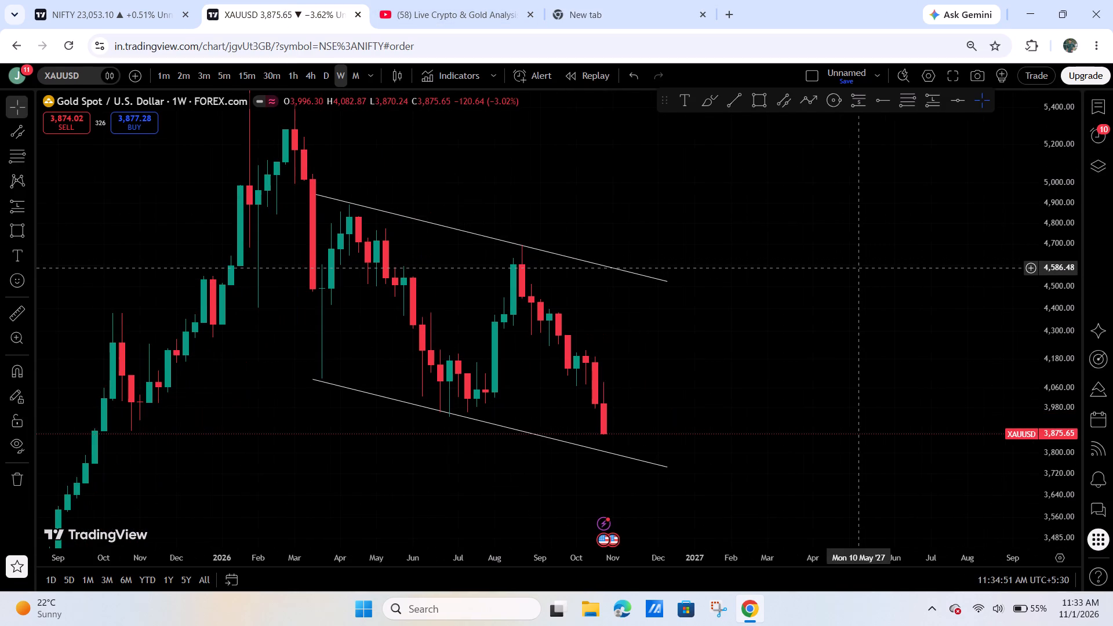
{"action": "scroll", "coordinate": [859, 275], "scroll_direction": "down", "scroll_amount": 1}
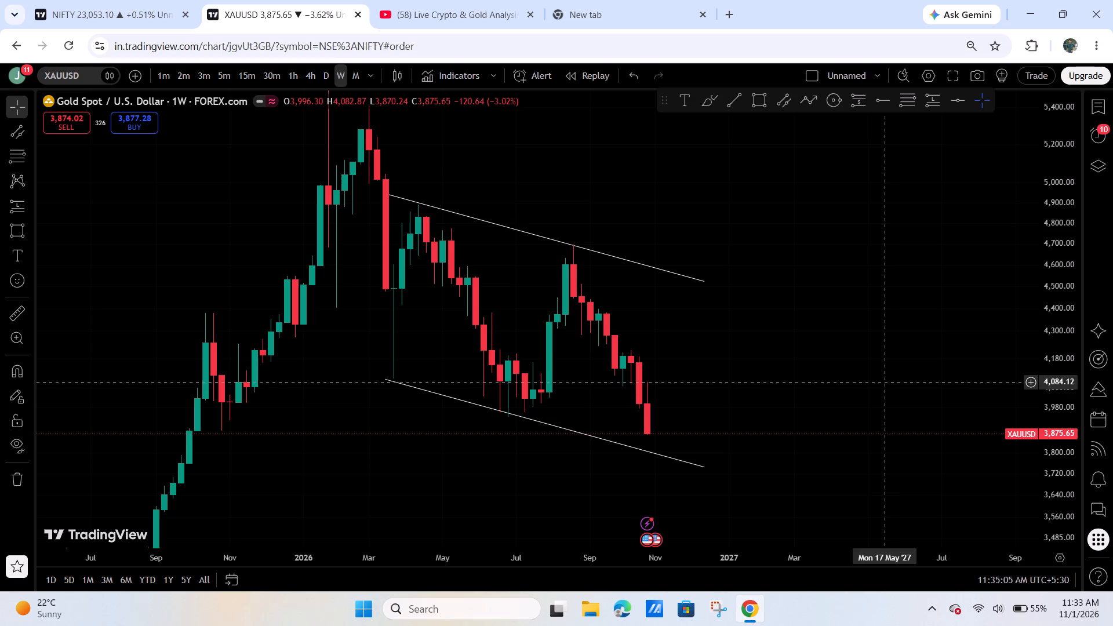
{"action": "left_click_drag", "start_coordinate": [828, 386], "coordinate": [938, 363]}
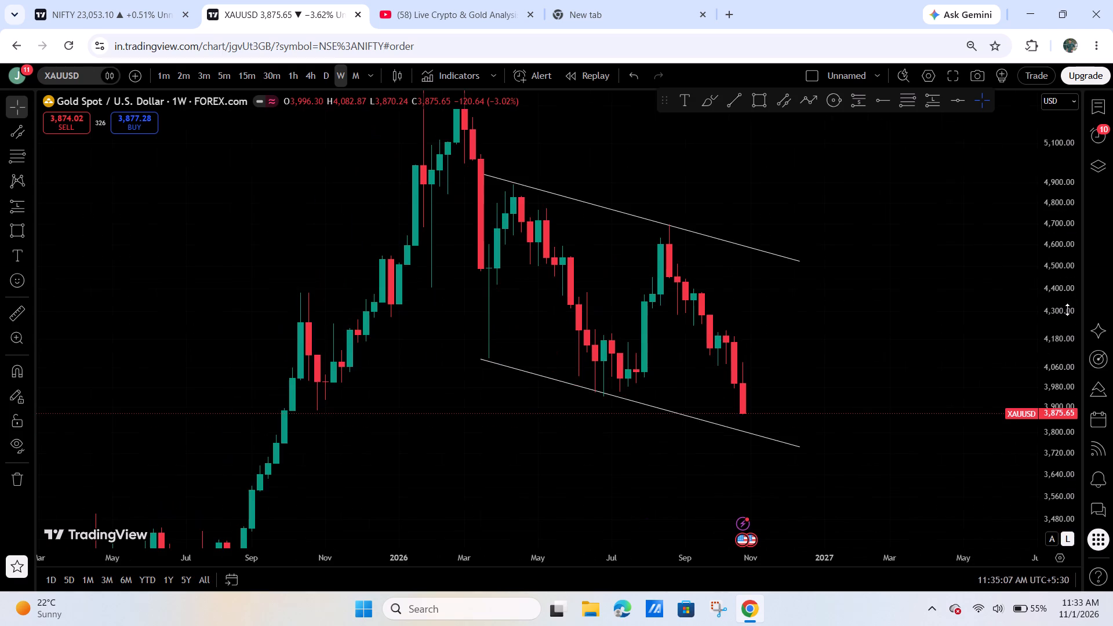
{"action": "left_click_drag", "start_coordinate": [1064, 315], "coordinate": [1041, 359]}
{"action": "left_click_drag", "start_coordinate": [931, 371], "coordinate": [875, 371]}
{"action": "left_click_drag", "start_coordinate": [751, 345], "coordinate": [840, 360]}
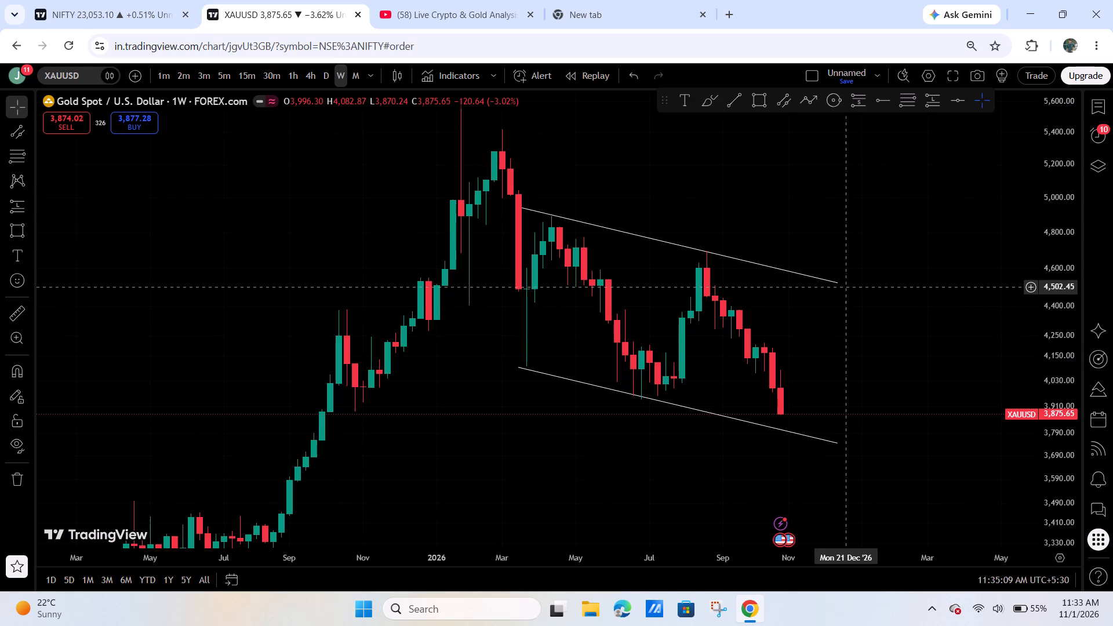
{"action": "left_click", "coordinate": [841, 283]}
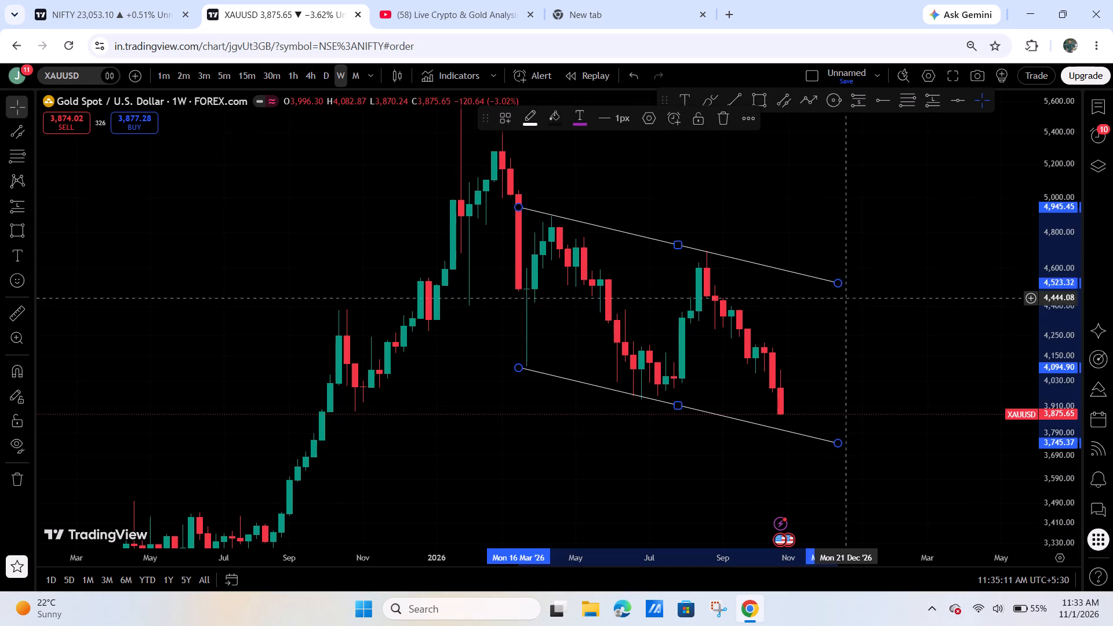
{"action": "left_click", "coordinate": [846, 316]}
{"action": "left_click_drag", "start_coordinate": [846, 316], "coordinate": [837, 320]}
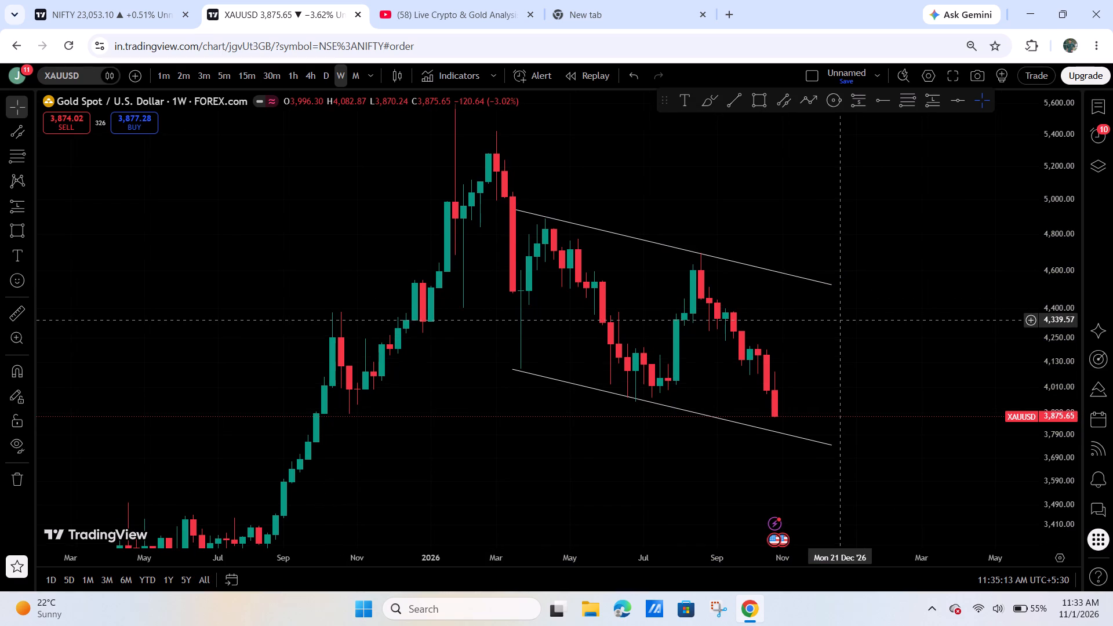
{"action": "left_click_drag", "start_coordinate": [846, 325], "coordinate": [875, 326]}
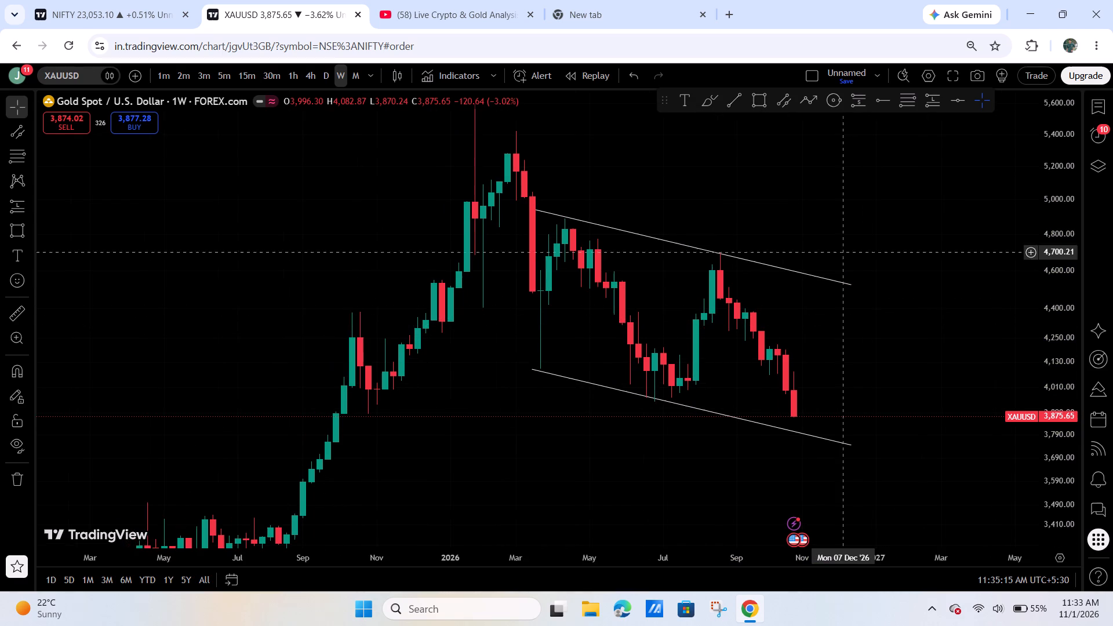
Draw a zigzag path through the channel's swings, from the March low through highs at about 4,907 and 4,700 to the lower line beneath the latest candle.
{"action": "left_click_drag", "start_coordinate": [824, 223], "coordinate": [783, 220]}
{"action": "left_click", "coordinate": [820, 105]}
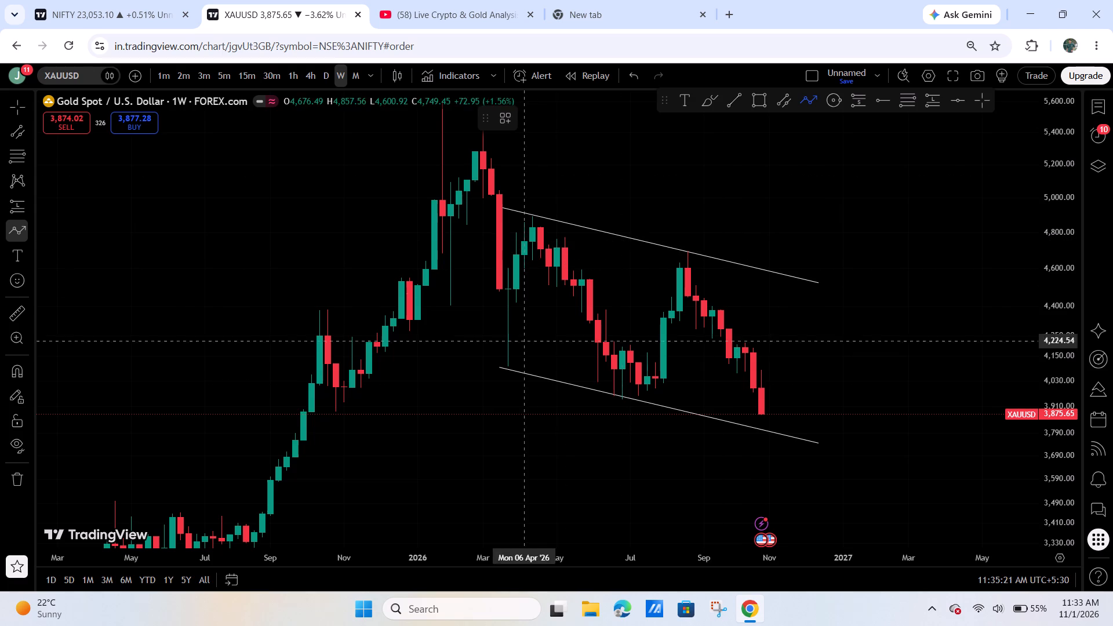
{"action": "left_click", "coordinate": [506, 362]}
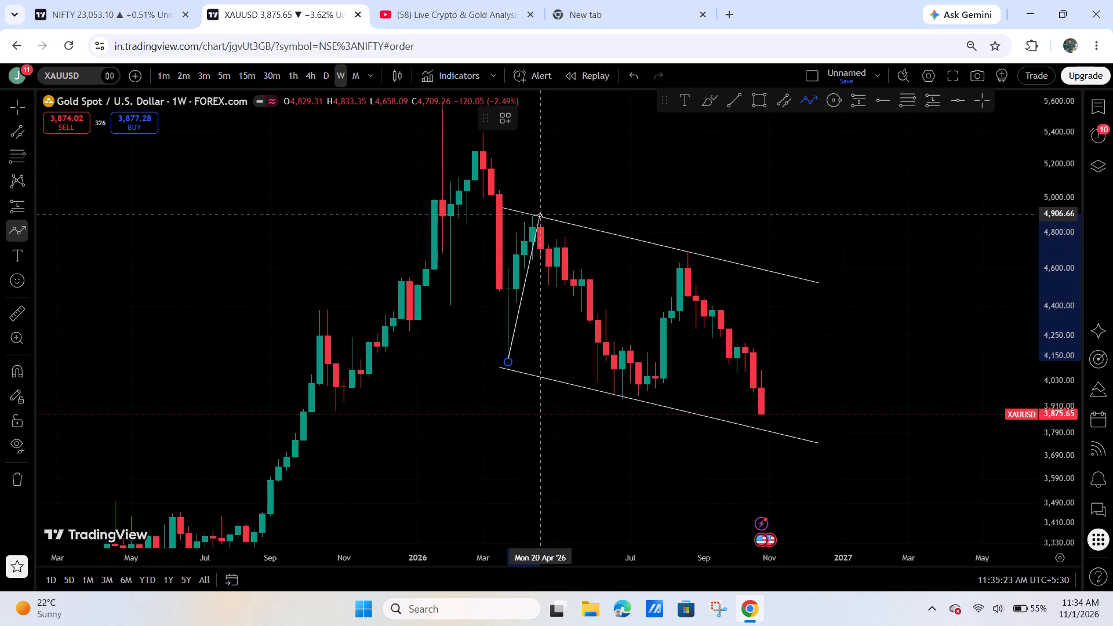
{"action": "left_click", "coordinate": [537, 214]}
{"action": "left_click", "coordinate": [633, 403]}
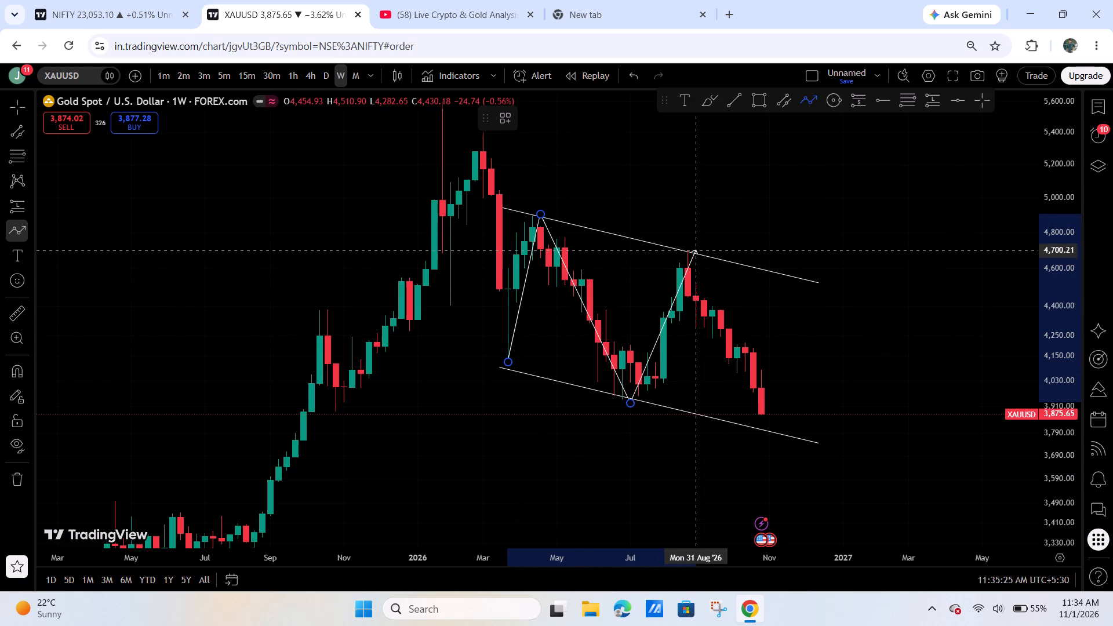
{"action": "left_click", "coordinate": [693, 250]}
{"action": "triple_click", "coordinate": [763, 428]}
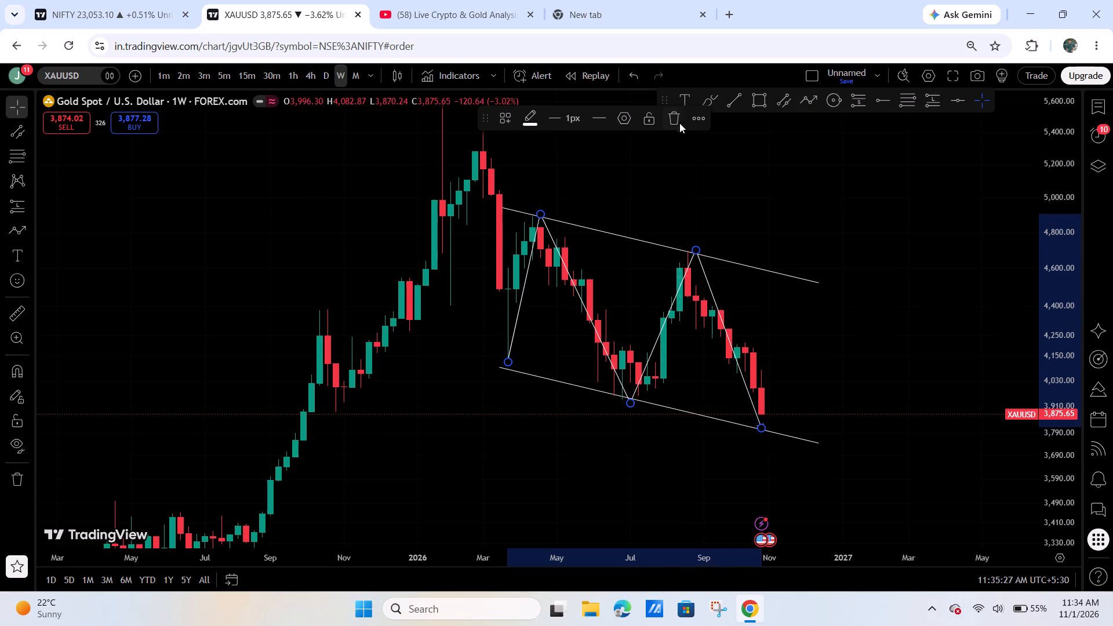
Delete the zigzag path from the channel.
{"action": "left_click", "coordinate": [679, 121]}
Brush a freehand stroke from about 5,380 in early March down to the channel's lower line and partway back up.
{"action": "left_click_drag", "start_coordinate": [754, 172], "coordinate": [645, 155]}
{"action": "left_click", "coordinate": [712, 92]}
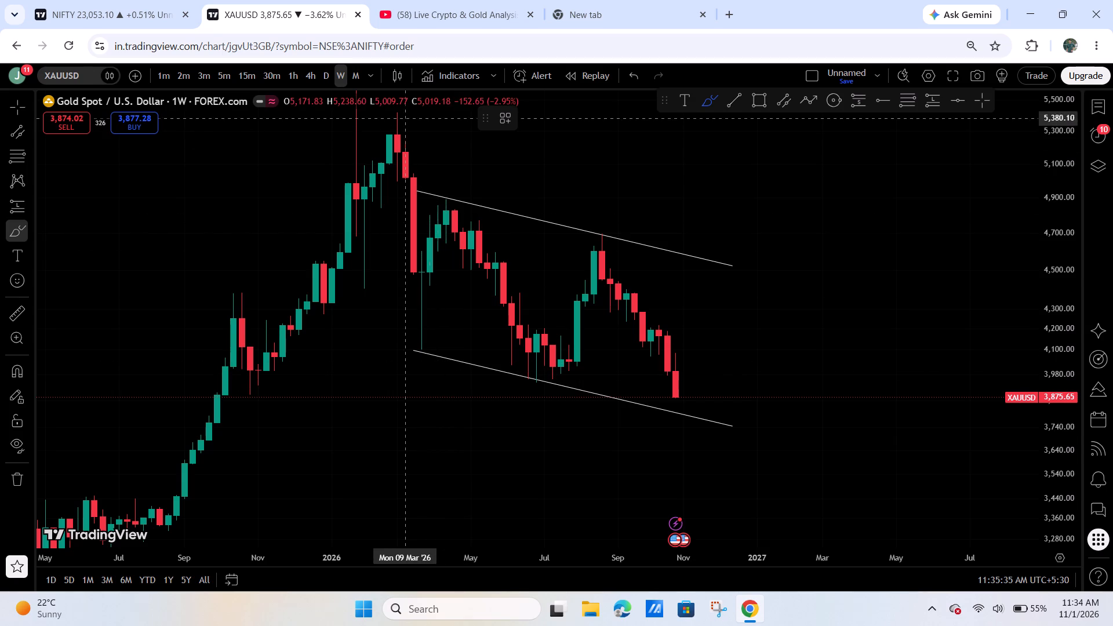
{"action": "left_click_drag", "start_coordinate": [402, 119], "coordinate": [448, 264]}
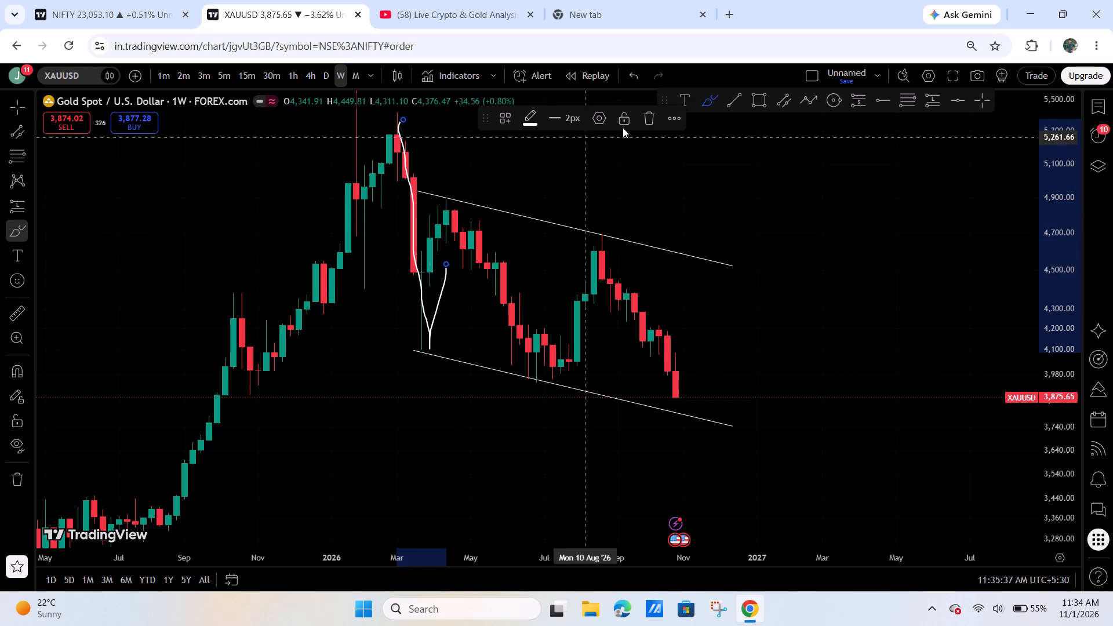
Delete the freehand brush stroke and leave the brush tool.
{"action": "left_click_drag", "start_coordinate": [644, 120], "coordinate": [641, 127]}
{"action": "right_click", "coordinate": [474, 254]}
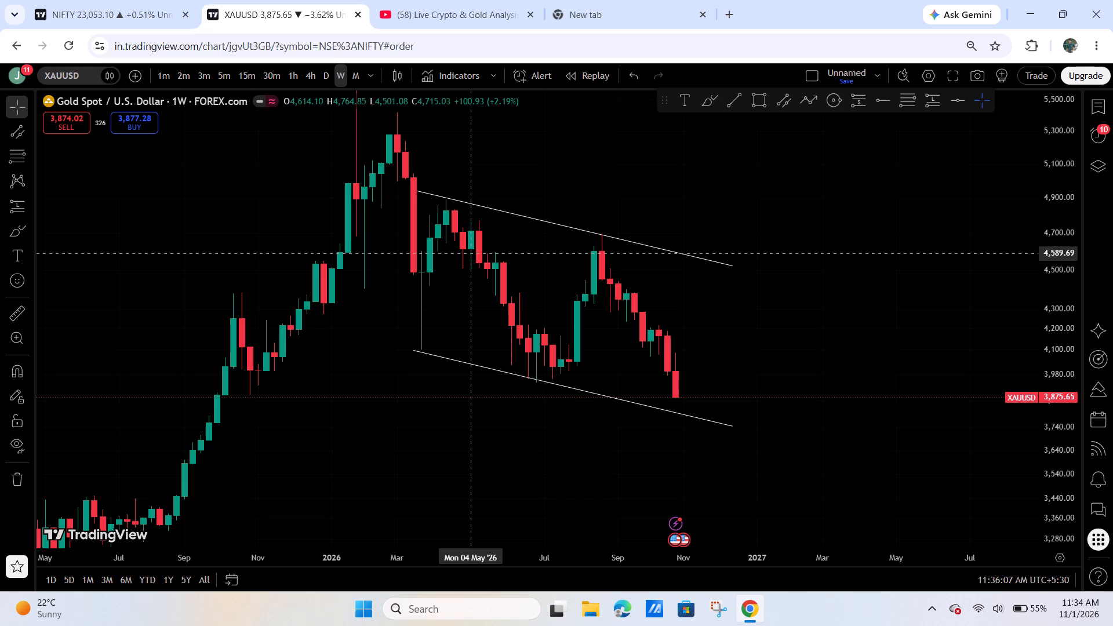
Switch to the NIFTY 15-minute chart and examine the latest candles between the two marked zones and the delayed-data notice.
{"action": "left_click", "coordinate": [143, 0]}
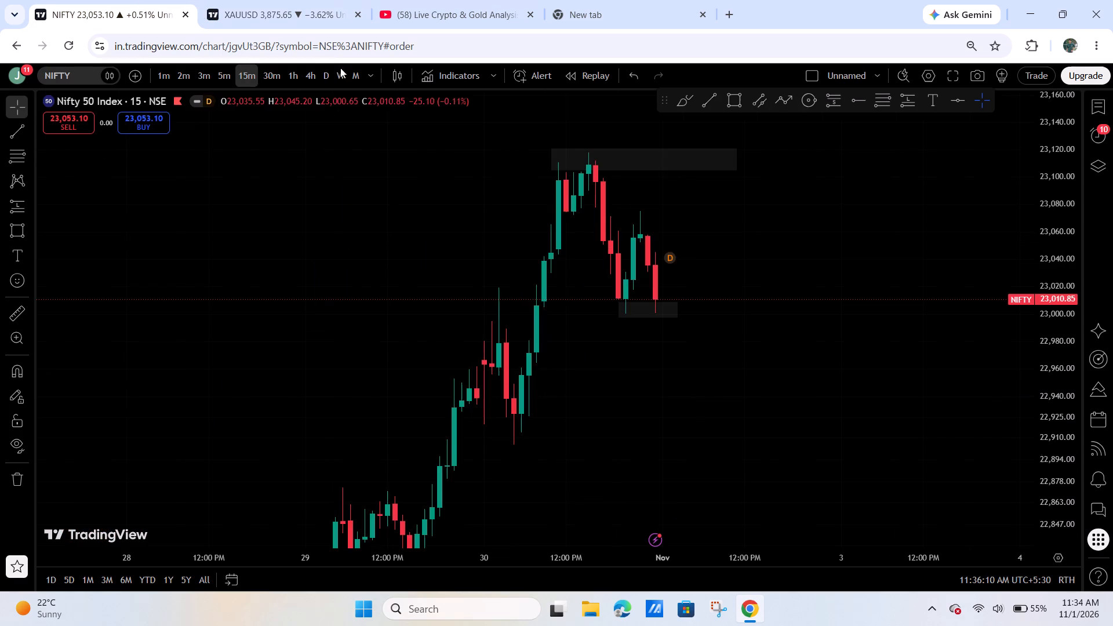
{"action": "scroll", "coordinate": [787, 305], "scroll_direction": "up", "scroll_amount": 3}
{"action": "left_click_drag", "start_coordinate": [748, 309], "coordinate": [1015, 314]}
{"action": "left_click_drag", "start_coordinate": [1060, 383], "coordinate": [1053, 235]}
{"action": "left_click_drag", "start_coordinate": [1046, 235], "coordinate": [972, 367]}
{"action": "double_click", "coordinate": [972, 367]}
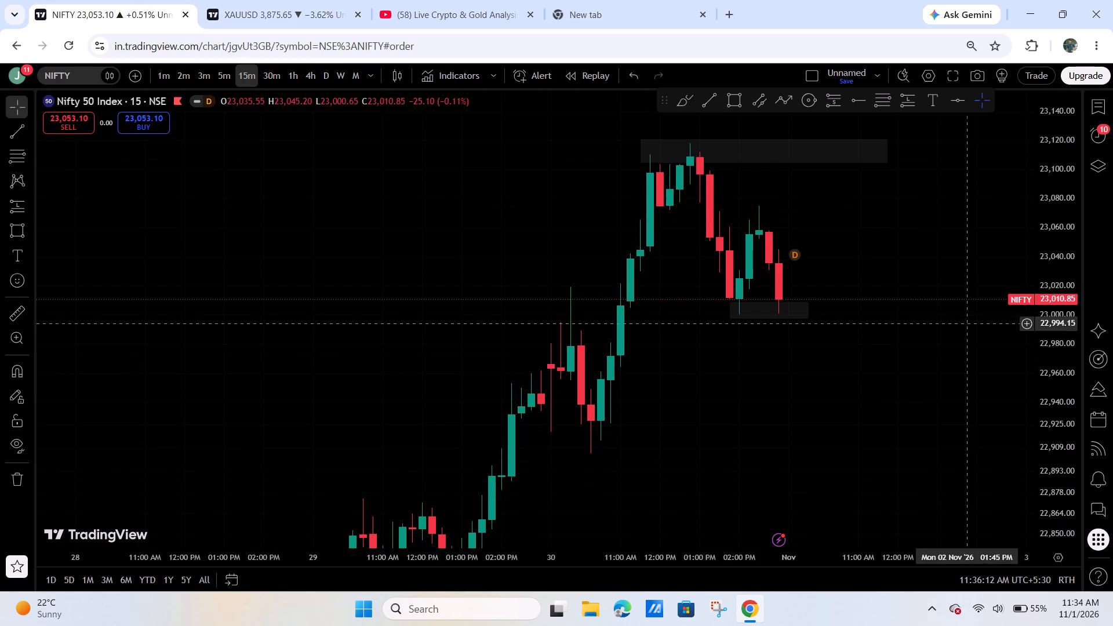
{"action": "left_click", "coordinate": [797, 254]}
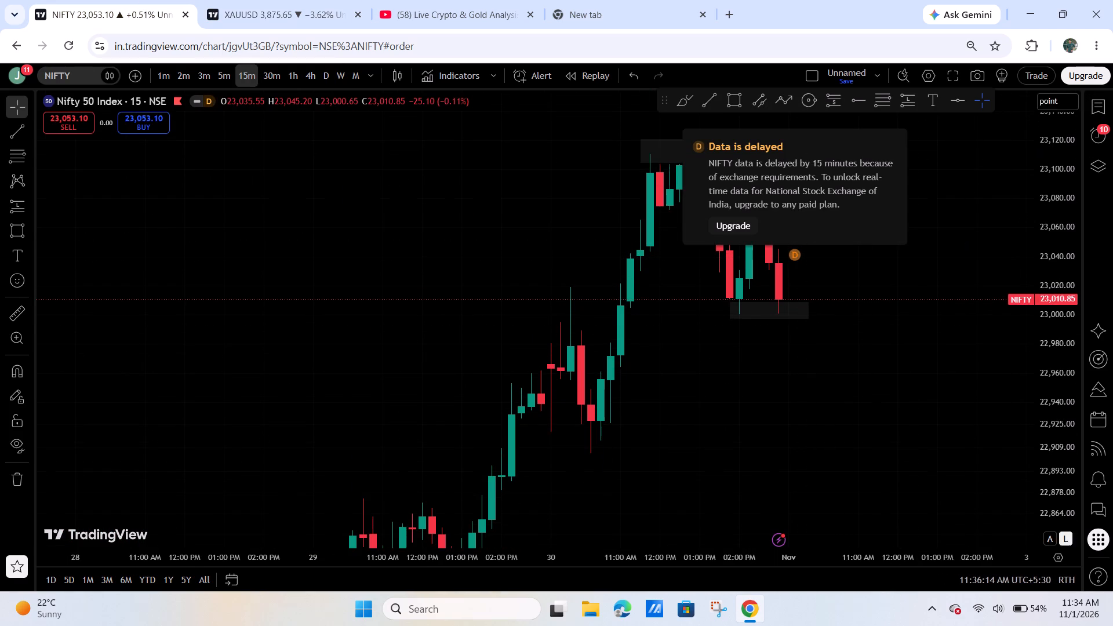
{"action": "left_click", "coordinate": [914, 231]}
Browse the watchlist symbols beside the NIFTY chart, close the list and bring the latest candles back into view.
{"action": "left_click", "coordinate": [1094, 137]}
{"action": "left_click", "coordinate": [1094, 137]}
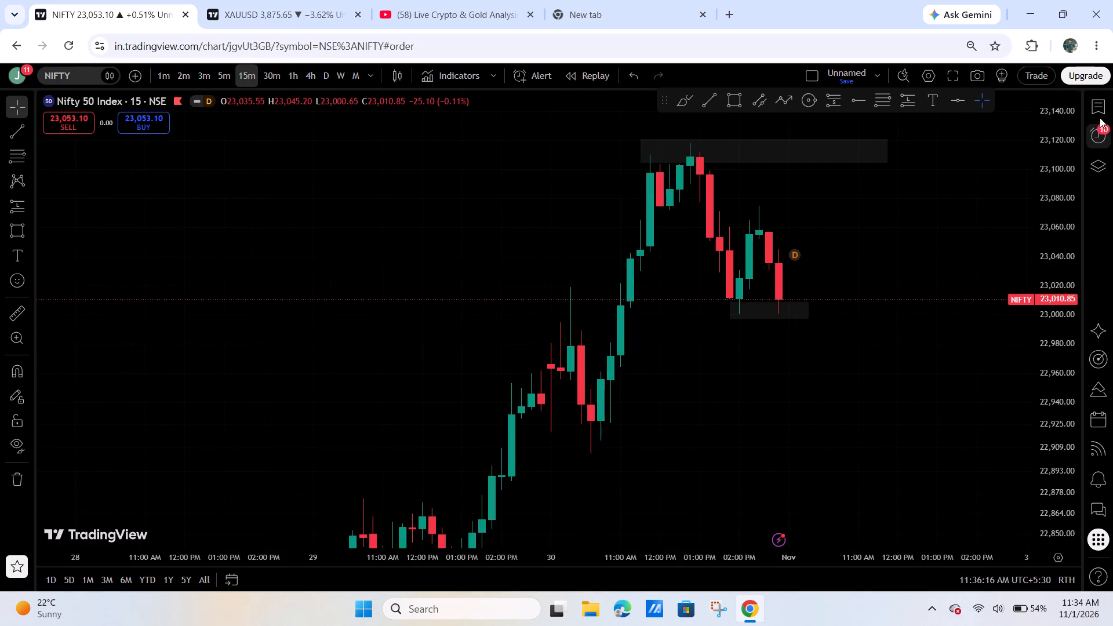
{"action": "left_click", "coordinate": [1099, 109]}
{"action": "scroll", "coordinate": [781, 358], "scroll_direction": "up", "scroll_amount": 4}
{"action": "left_click", "coordinate": [1097, 112]}
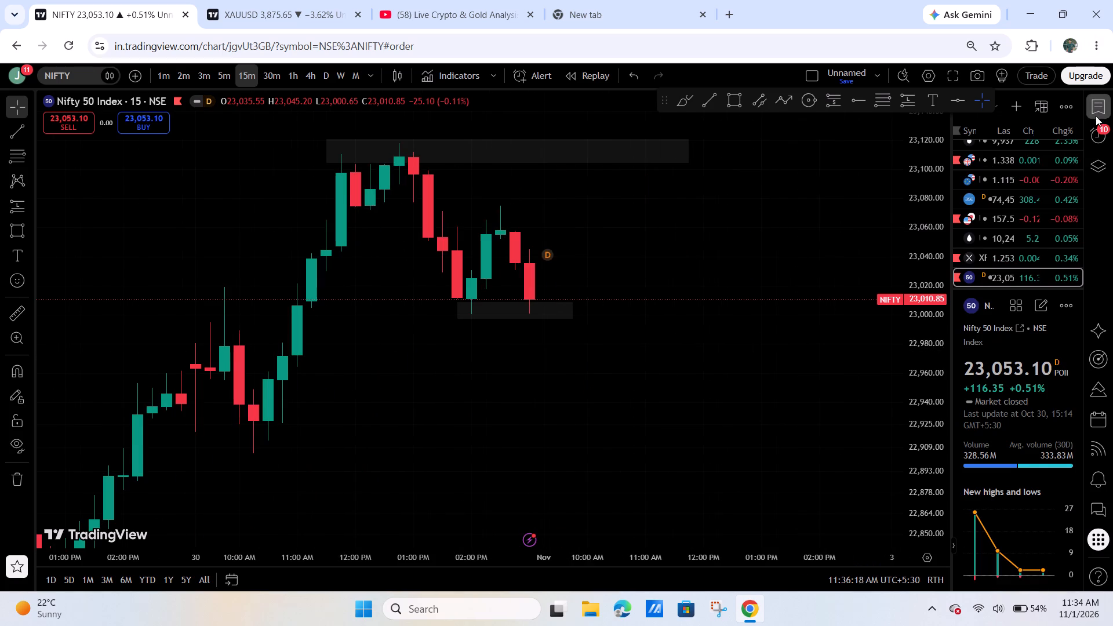
{"action": "left_click_drag", "start_coordinate": [883, 216], "coordinate": [984, 224]}
{"action": "left_click", "coordinate": [1112, 89]}
{"action": "left_click", "coordinate": [1104, 104]}
{"action": "scroll", "coordinate": [1013, 234], "scroll_direction": "up", "scroll_amount": 8}
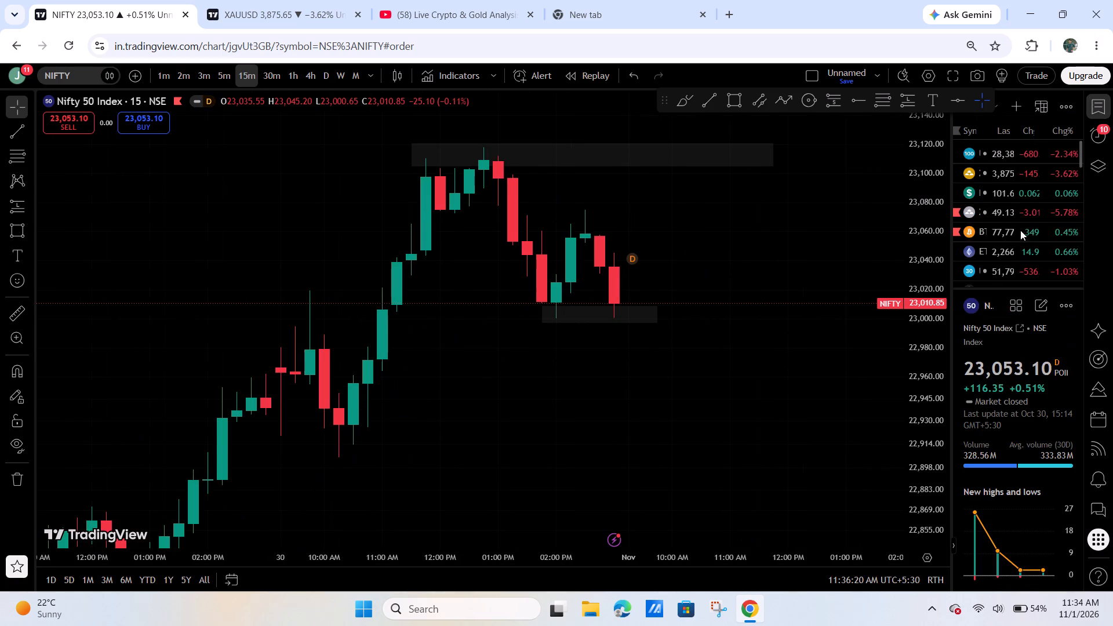
{"action": "scroll", "coordinate": [1020, 230], "scroll_direction": "up", "scroll_amount": 4}
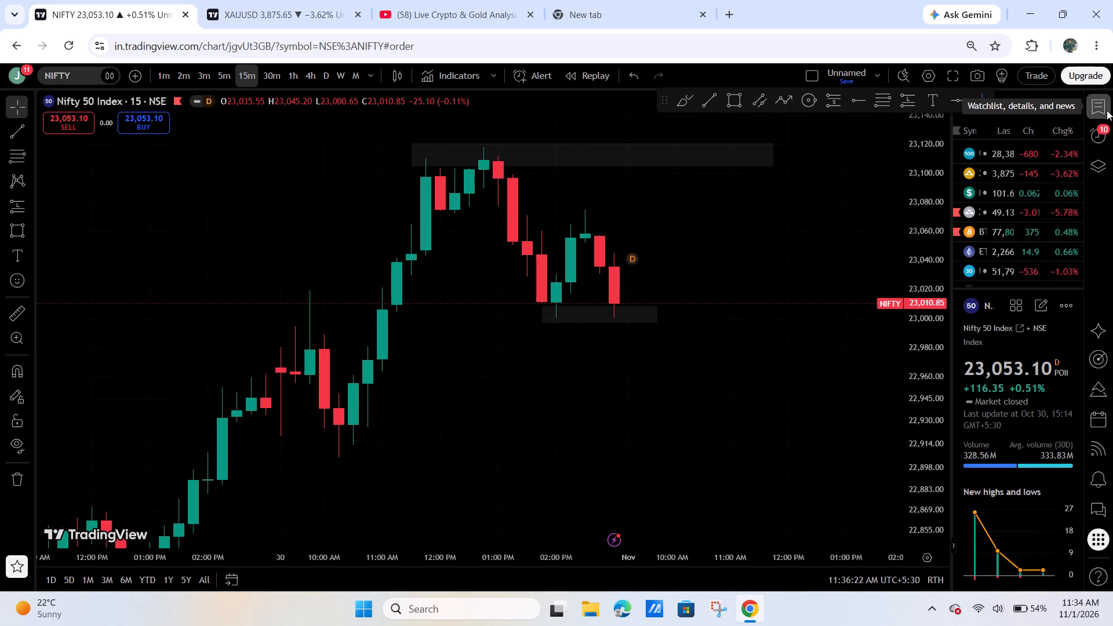
{"action": "left_click", "coordinate": [1105, 110]}
{"action": "left_click_drag", "start_coordinate": [913, 244], "coordinate": [943, 242]}
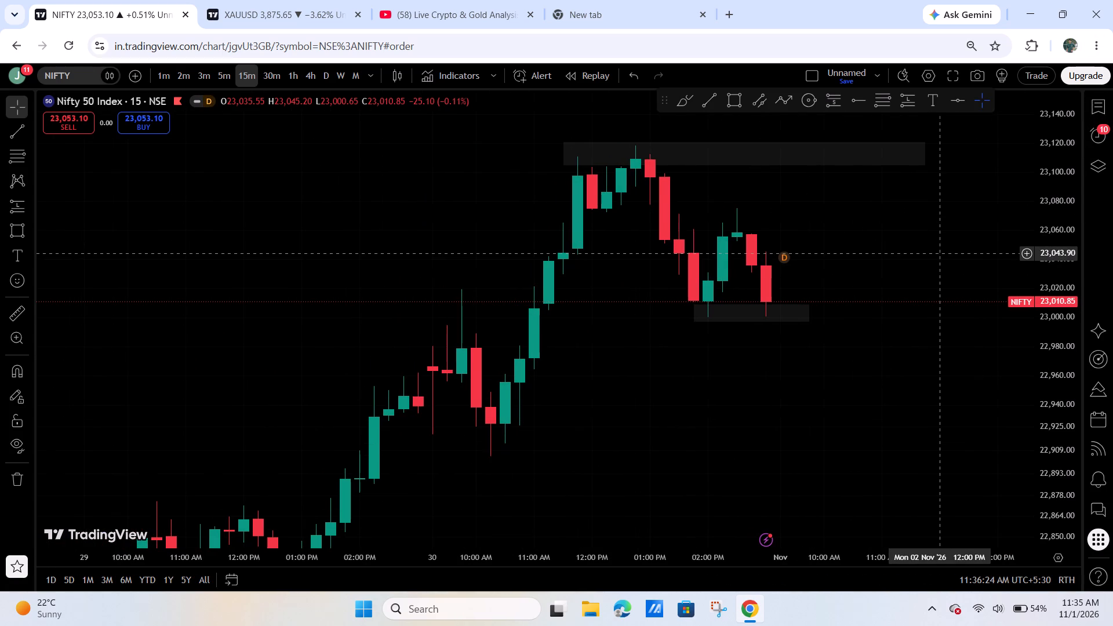
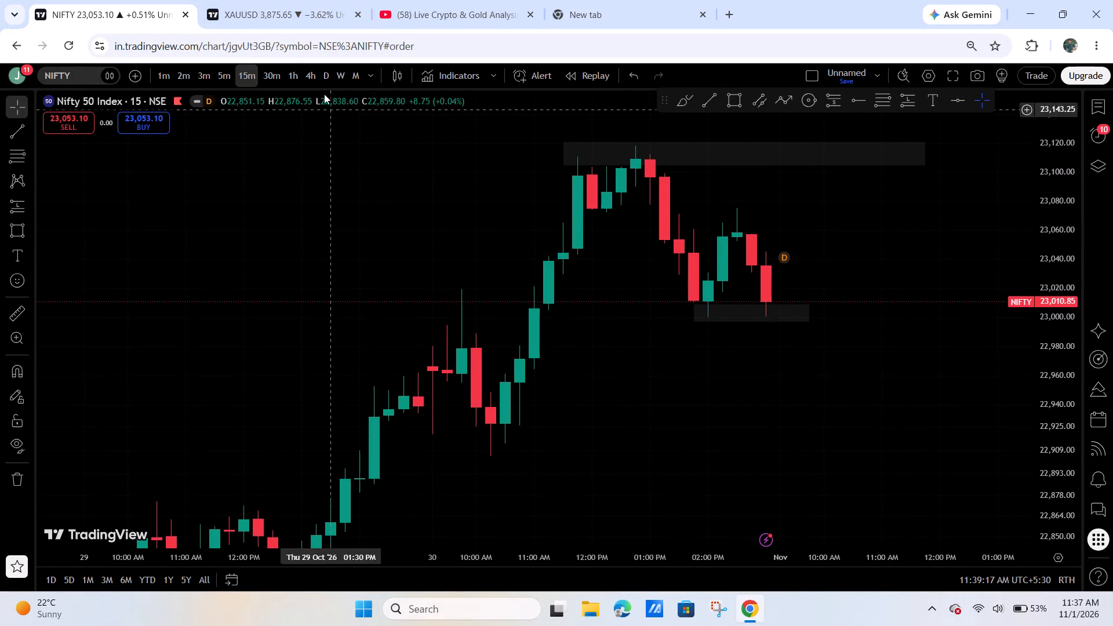
Switch the NIFTY chart to the 1-hour timeframe and bring the mid-October and late-October highs into view.
{"action": "left_click", "coordinate": [293, 77]}
{"action": "scroll", "coordinate": [996, 344], "scroll_direction": "down", "scroll_amount": 2}
{"action": "left_click_drag", "start_coordinate": [1055, 235], "coordinate": [1027, 363]}
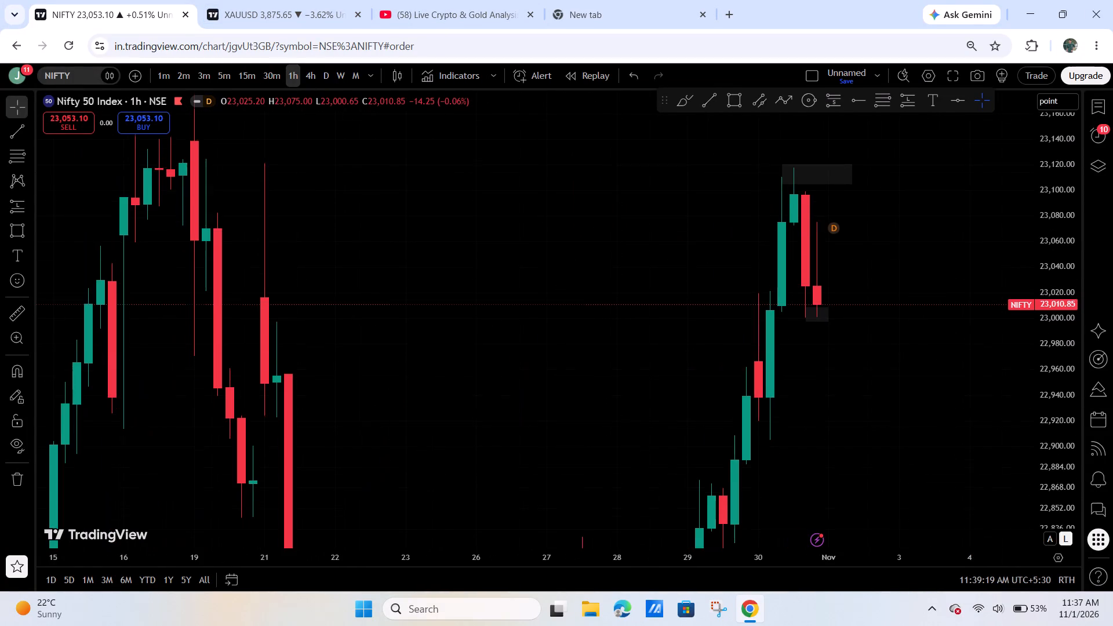
{"action": "left_click_drag", "start_coordinate": [922, 385], "coordinate": [882, 339]}
{"action": "scroll", "coordinate": [970, 267], "scroll_direction": "down", "scroll_amount": 5}
{"action": "left_click_drag", "start_coordinate": [1057, 176], "coordinate": [1041, 362]}
{"action": "left_click_drag", "start_coordinate": [990, 399], "coordinate": [795, 384]}
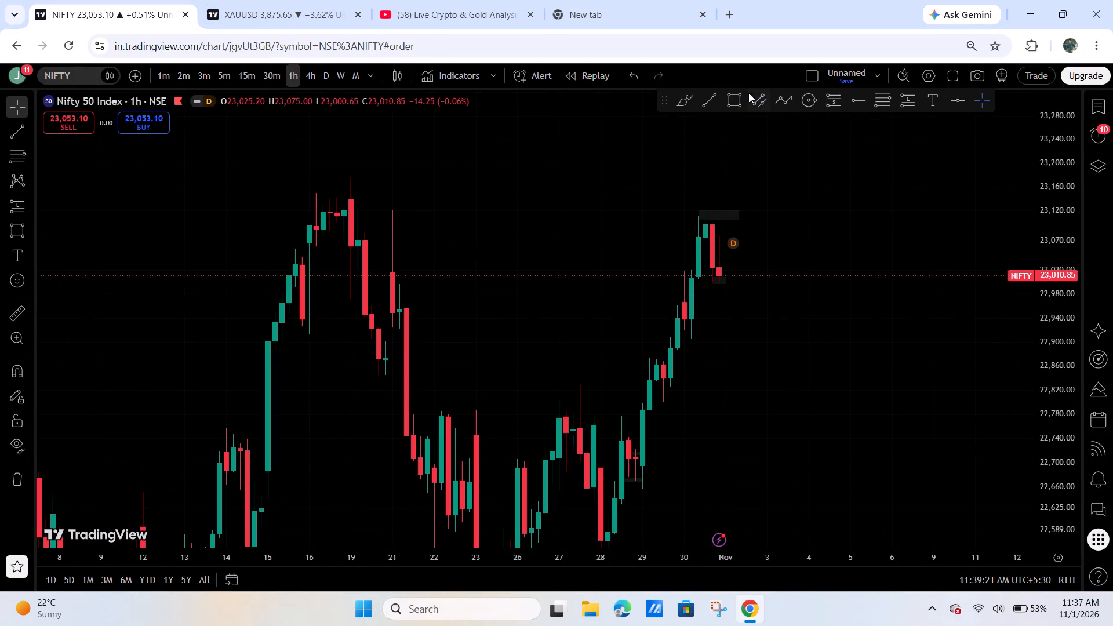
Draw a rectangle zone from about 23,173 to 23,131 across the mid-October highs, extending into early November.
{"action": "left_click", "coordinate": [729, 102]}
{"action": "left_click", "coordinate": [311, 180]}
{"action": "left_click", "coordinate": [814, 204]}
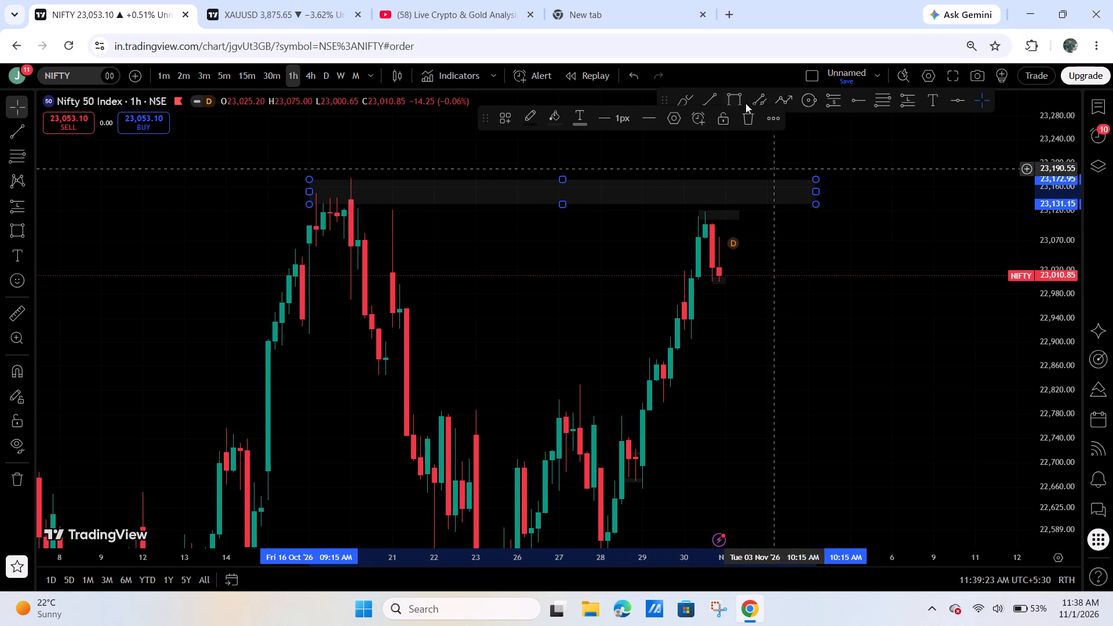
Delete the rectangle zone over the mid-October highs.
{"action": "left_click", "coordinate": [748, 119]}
Load XAUUSD from the watchlist in place of NIFTY and close the watchlist.
{"action": "left_click_drag", "start_coordinate": [826, 265], "coordinate": [893, 237]}
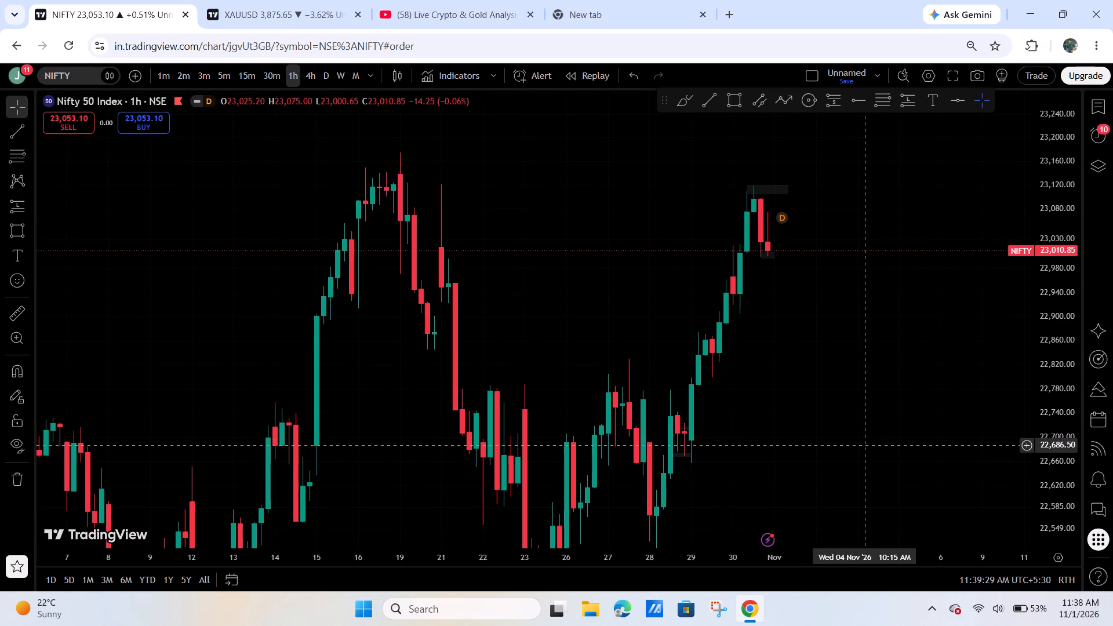
{"action": "left_click_drag", "start_coordinate": [878, 364], "coordinate": [1025, 265]}
{"action": "left_click_drag", "start_coordinate": [1069, 215], "coordinate": [1039, 405]}
{"action": "left_click_drag", "start_coordinate": [997, 402], "coordinate": [951, 402]}
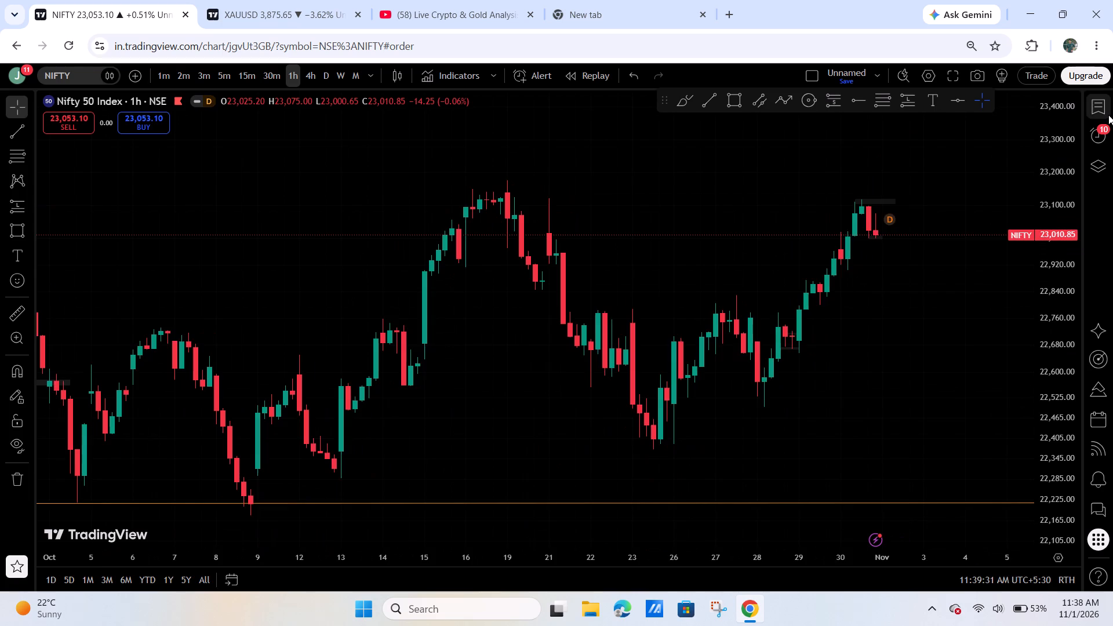
{"action": "left_click", "coordinate": [1107, 115]}
{"action": "scroll", "coordinate": [704, 361], "scroll_direction": "down", "scroll_amount": 4}
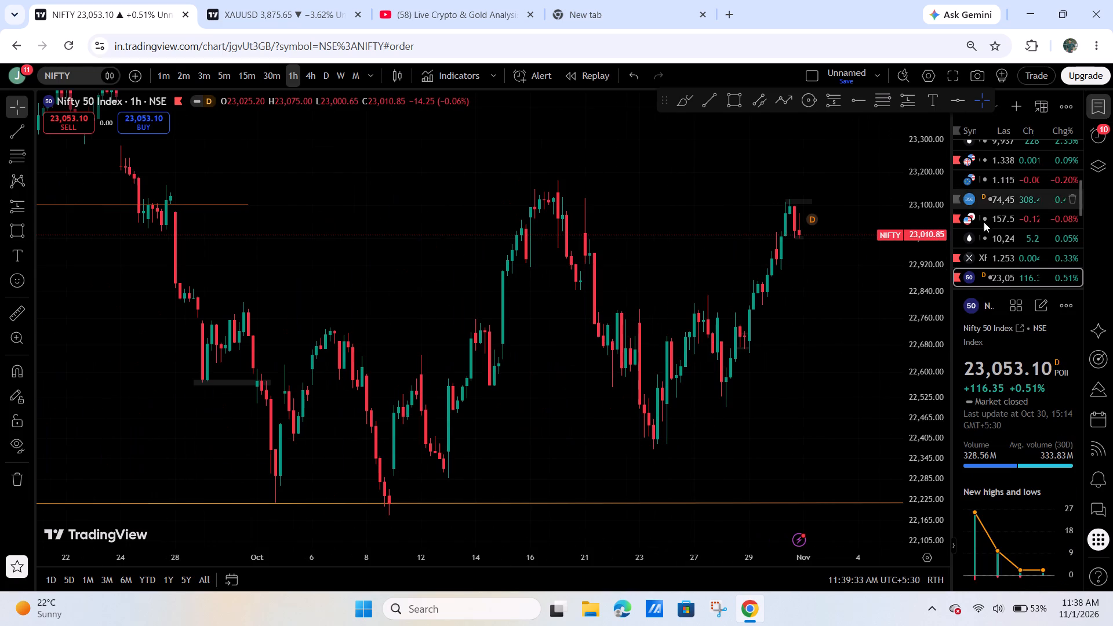
{"action": "scroll", "coordinate": [984, 222], "scroll_direction": "up", "scroll_amount": 6}
{"action": "left_click", "coordinate": [992, 181]}
{"action": "left_click", "coordinate": [1100, 114]}
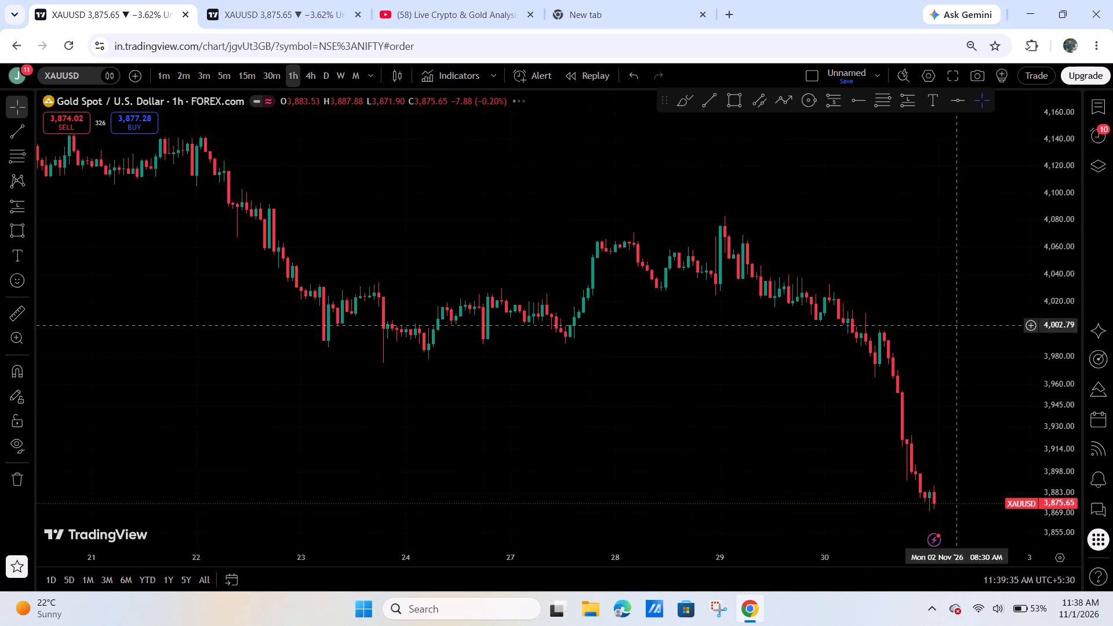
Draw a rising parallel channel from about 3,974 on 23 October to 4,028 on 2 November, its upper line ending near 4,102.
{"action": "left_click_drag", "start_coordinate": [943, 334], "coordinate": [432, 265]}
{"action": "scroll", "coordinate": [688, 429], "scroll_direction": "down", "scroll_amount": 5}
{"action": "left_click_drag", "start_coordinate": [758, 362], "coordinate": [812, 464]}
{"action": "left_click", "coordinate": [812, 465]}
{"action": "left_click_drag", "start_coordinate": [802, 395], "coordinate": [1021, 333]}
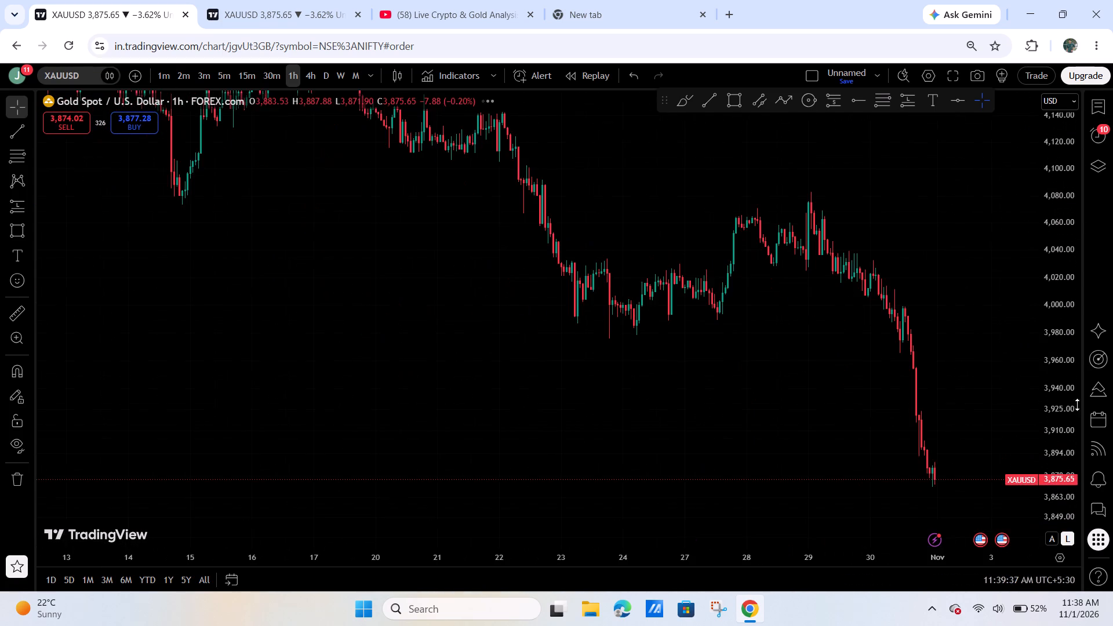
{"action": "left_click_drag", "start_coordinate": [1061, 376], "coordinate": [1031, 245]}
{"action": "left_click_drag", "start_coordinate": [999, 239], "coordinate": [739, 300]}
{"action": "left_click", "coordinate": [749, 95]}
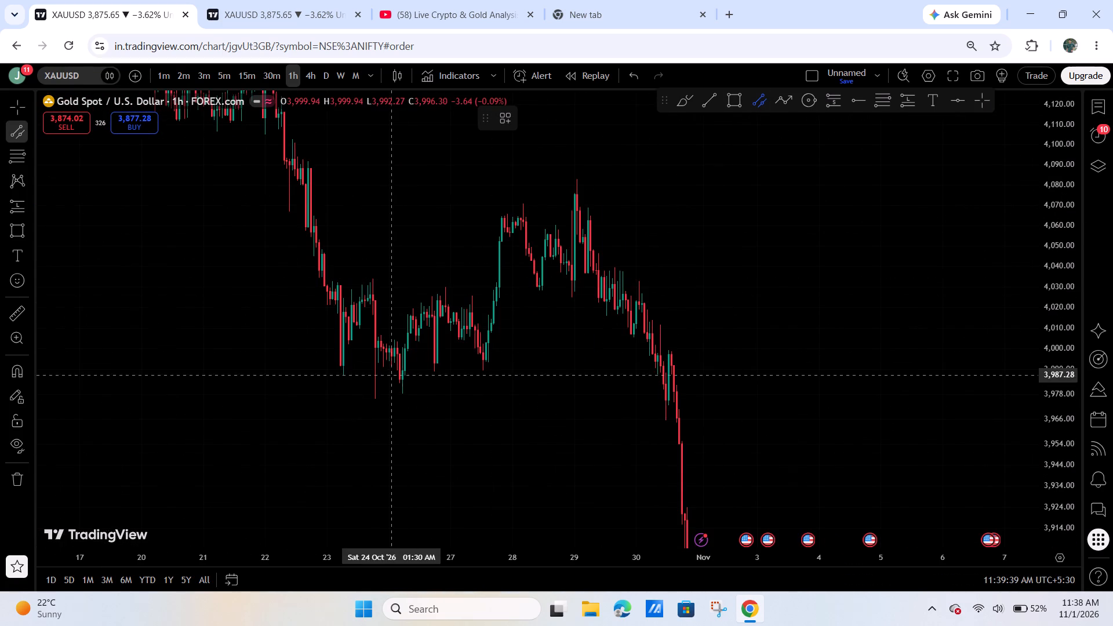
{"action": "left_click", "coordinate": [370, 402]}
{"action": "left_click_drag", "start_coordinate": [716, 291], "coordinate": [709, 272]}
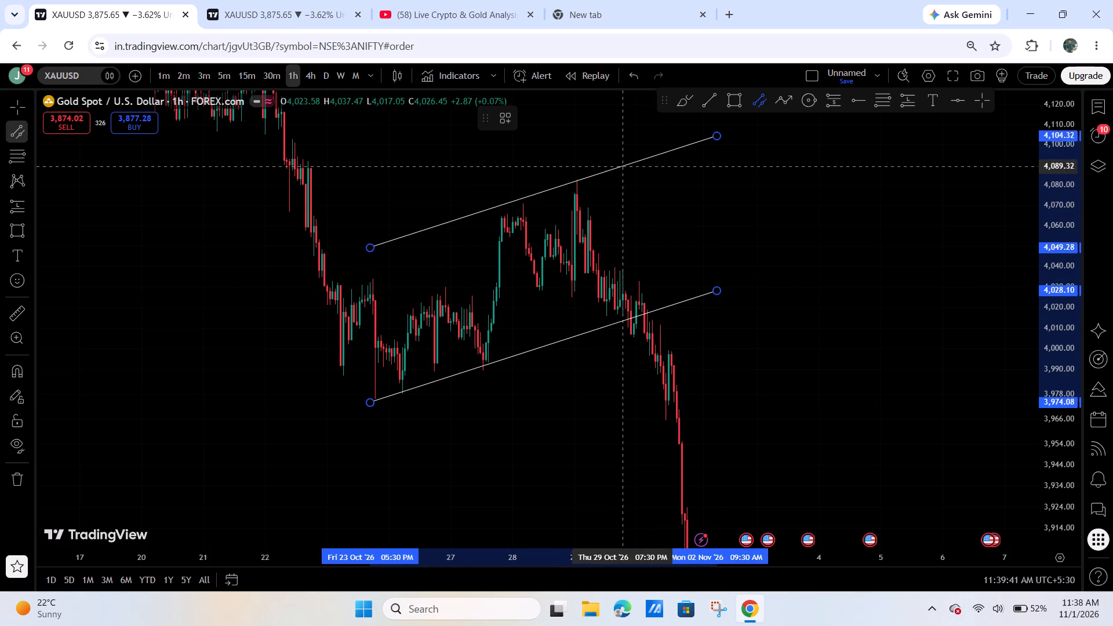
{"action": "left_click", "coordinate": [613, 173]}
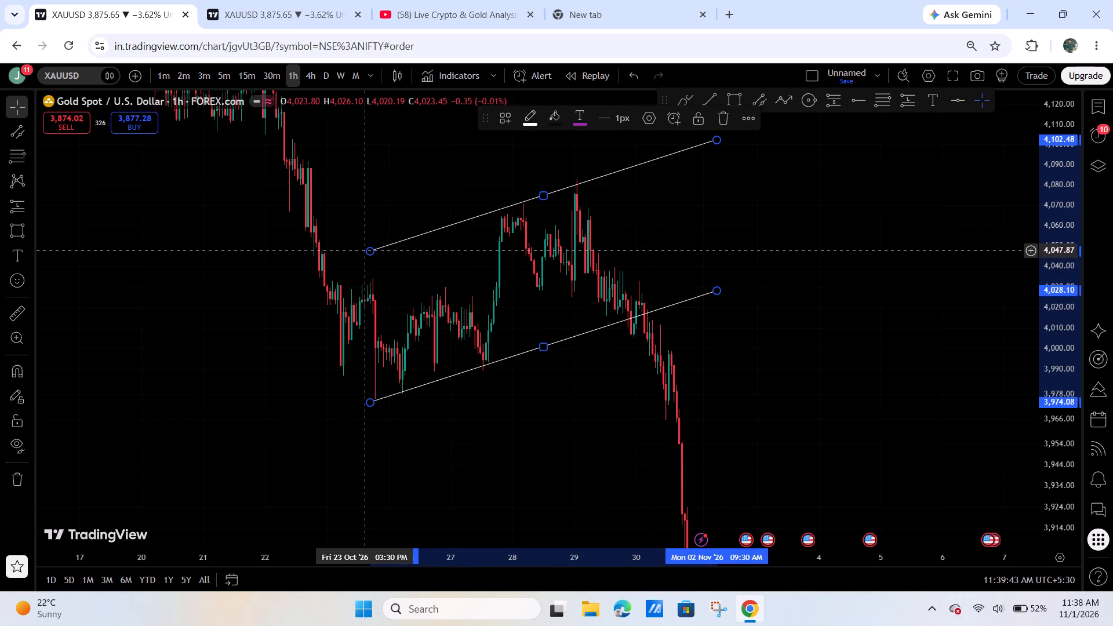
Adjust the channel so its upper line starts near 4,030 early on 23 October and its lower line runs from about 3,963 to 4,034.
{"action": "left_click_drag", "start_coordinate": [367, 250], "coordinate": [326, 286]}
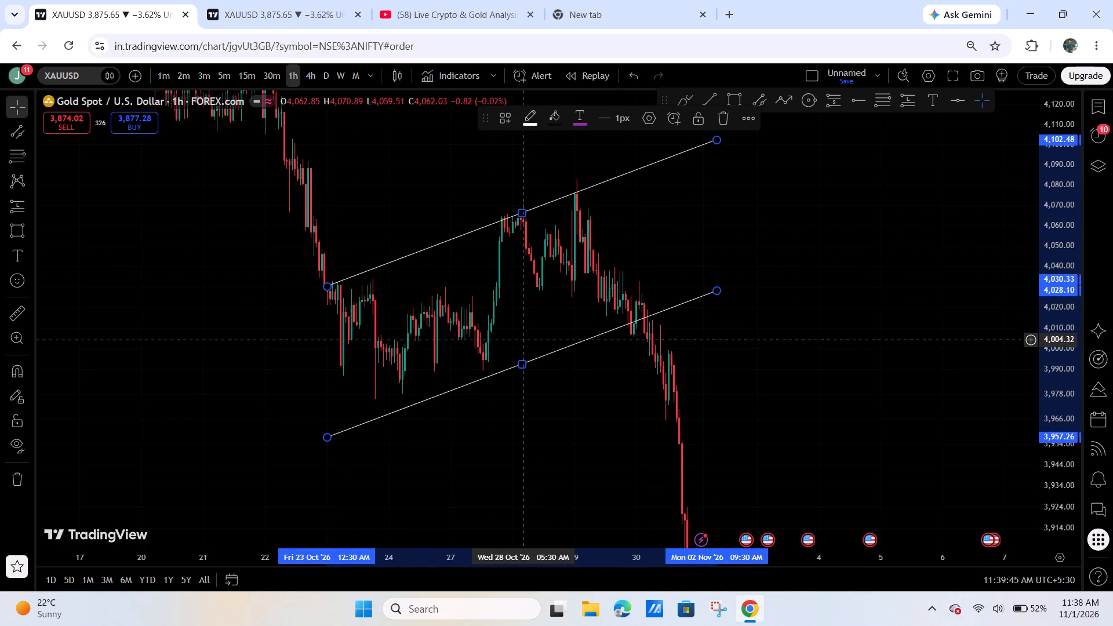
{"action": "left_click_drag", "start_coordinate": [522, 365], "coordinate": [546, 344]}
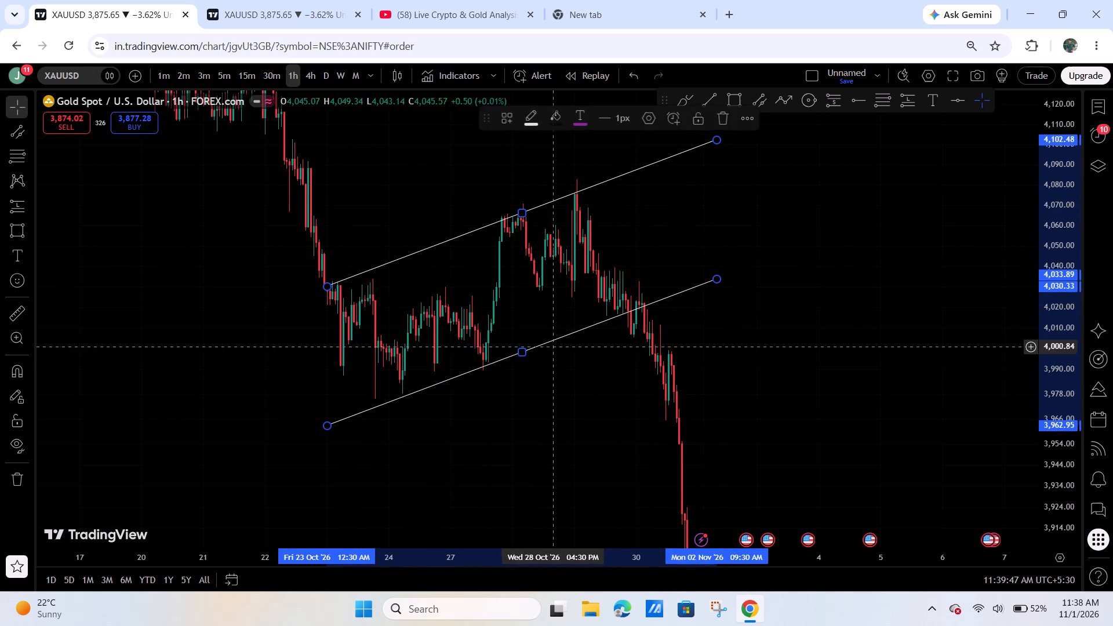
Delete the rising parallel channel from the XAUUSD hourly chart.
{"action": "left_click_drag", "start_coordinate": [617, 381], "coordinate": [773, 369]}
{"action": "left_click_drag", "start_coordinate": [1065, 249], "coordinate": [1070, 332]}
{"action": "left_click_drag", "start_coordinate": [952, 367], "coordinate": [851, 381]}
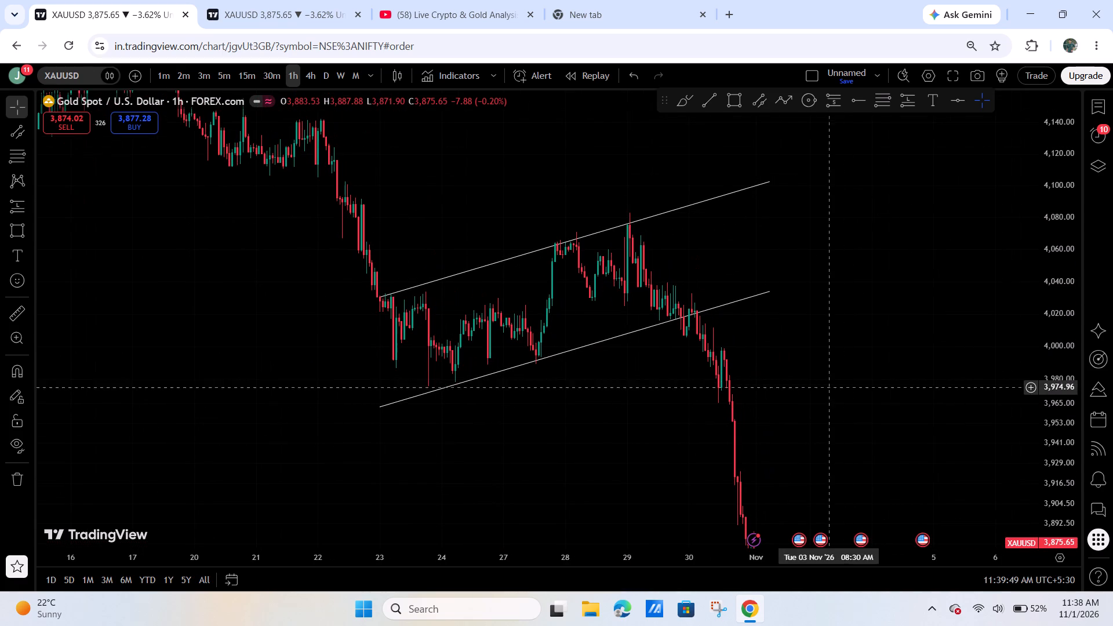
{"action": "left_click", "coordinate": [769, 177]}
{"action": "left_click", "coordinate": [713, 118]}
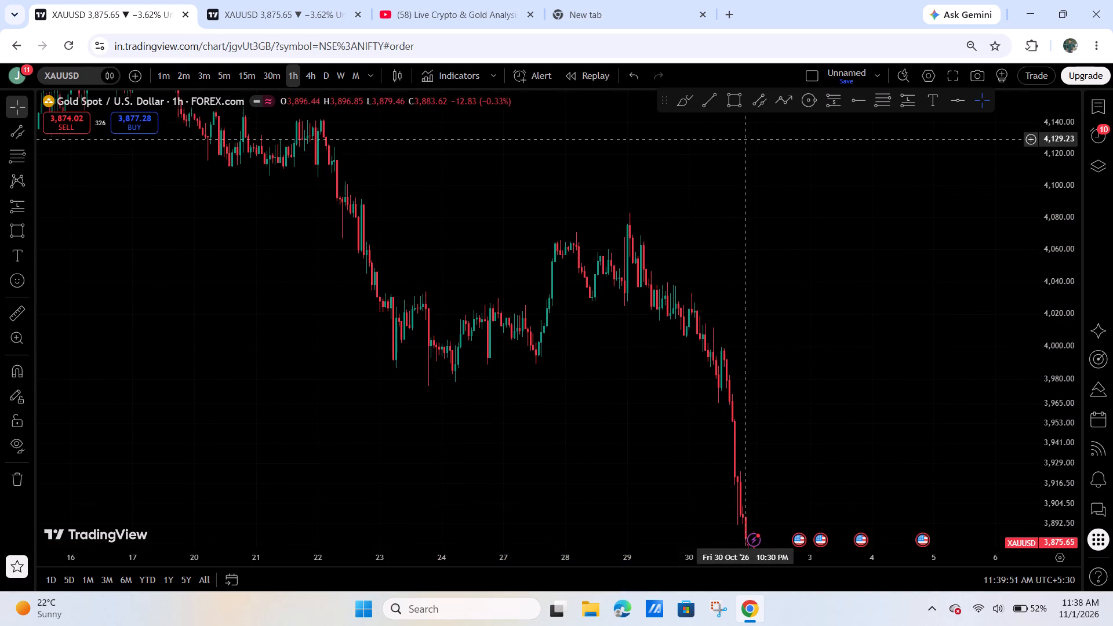
Draw a rising parallel channel with its upper line from about 4,033 on 23 October to 4,101 on 30 October, lower line starting near 3,960.
{"action": "left_click_drag", "start_coordinate": [809, 164], "coordinate": [941, 164]}
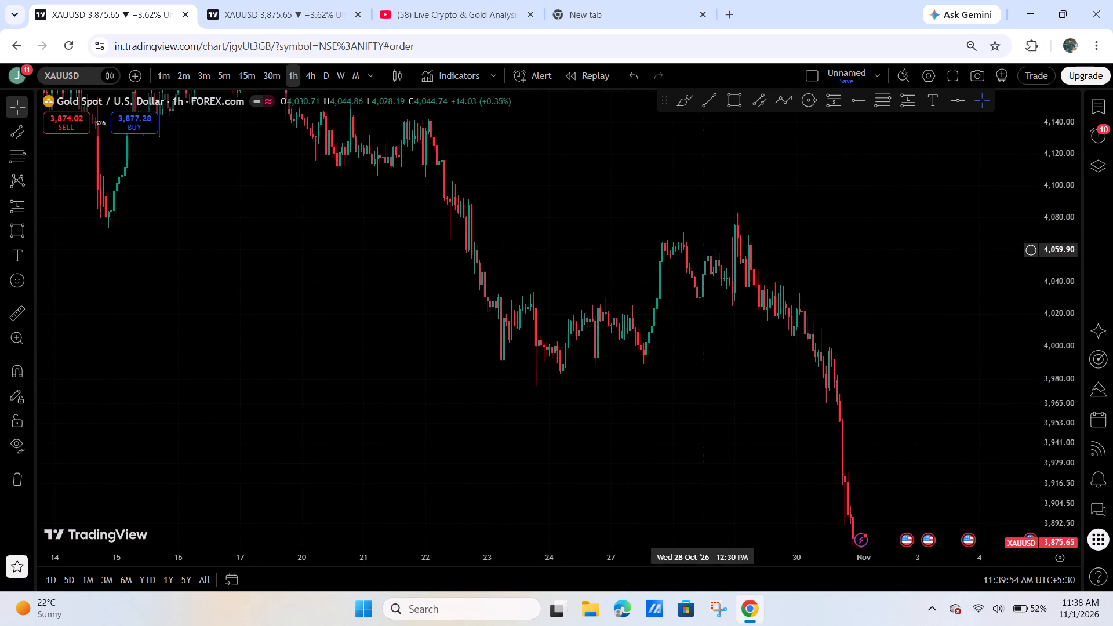
{"action": "left_click_drag", "start_coordinate": [834, 276], "coordinate": [779, 276]}
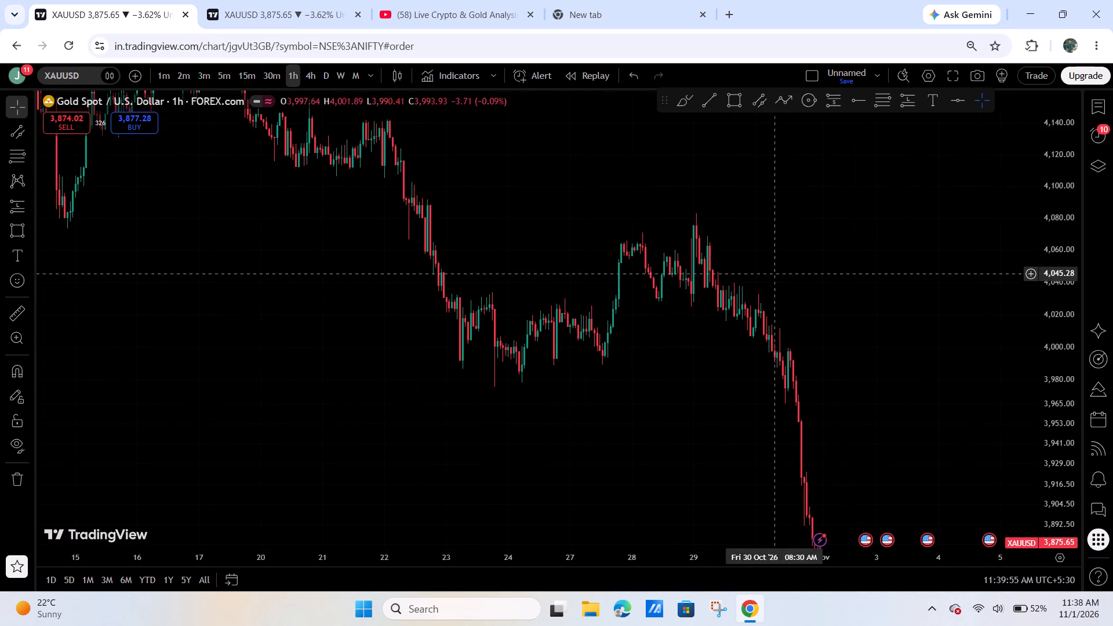
{"action": "left_click", "coordinate": [763, 102]}
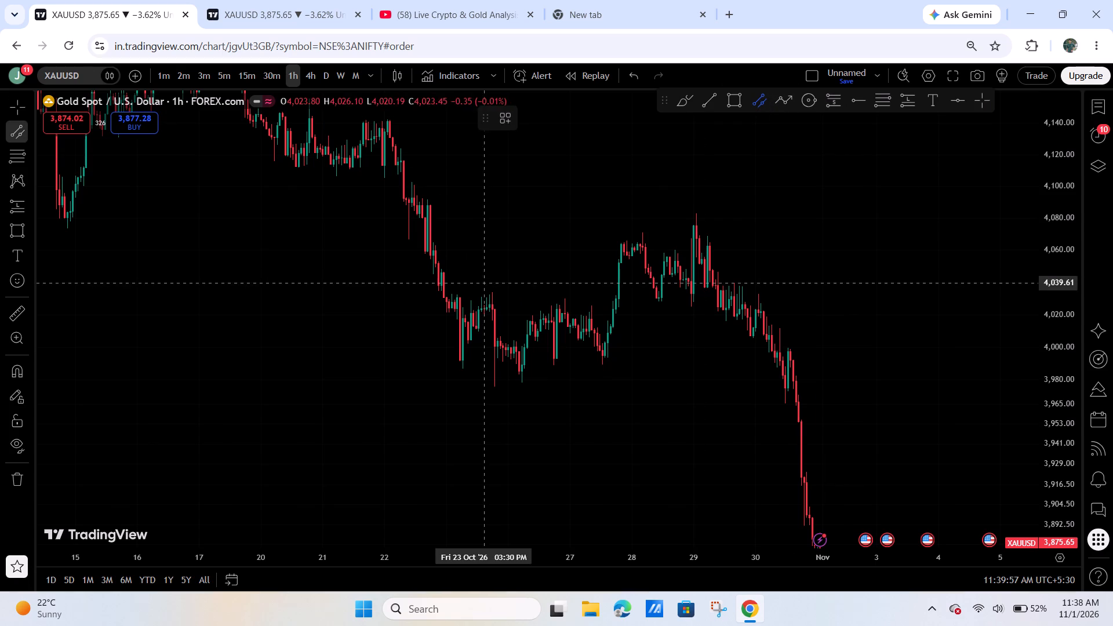
{"action": "left_click", "coordinate": [463, 293]}
{"action": "left_click", "coordinate": [765, 185]}
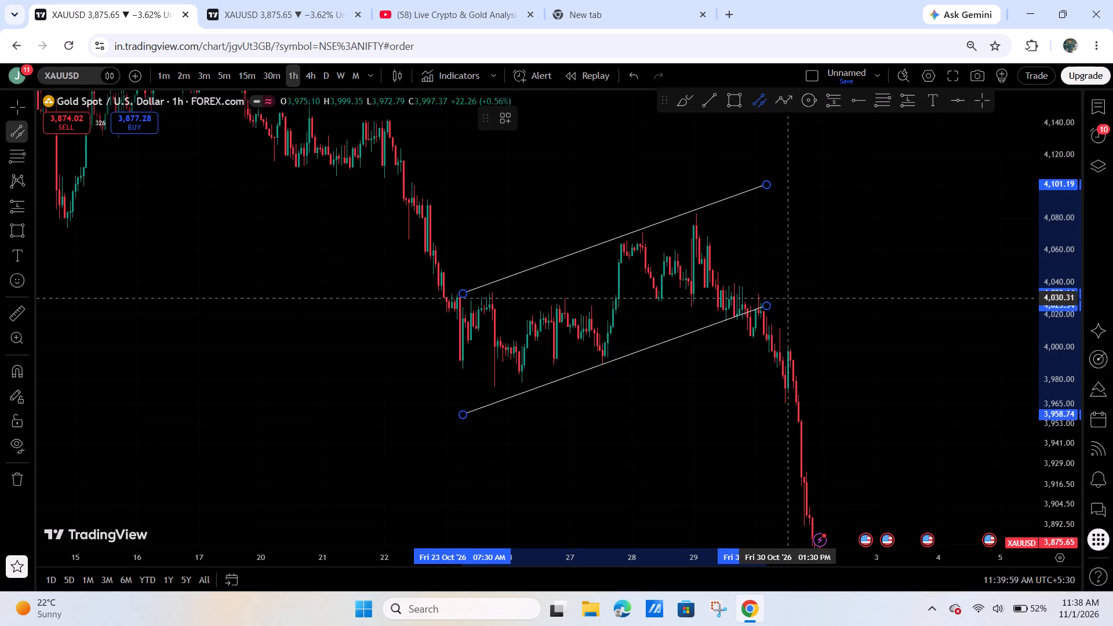
{"action": "left_click", "coordinate": [802, 291]}
{"action": "left_click", "coordinate": [777, 268]}
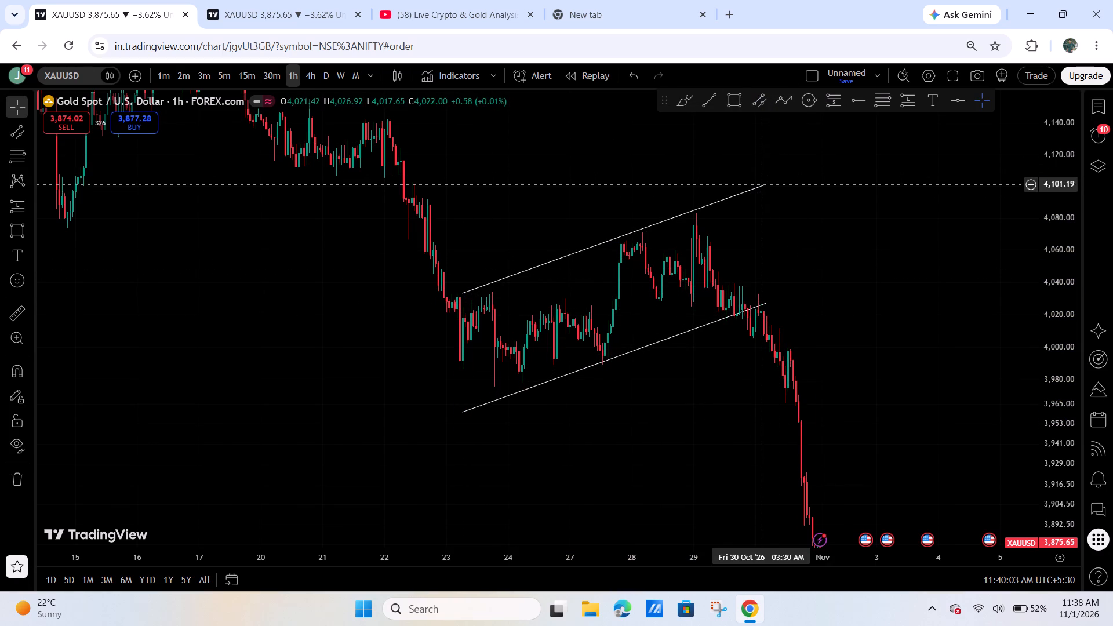
Switch to the XAUUSD weekly chart in the other browser tab and examine the latest candles within the descending channel.
{"action": "left_click", "coordinate": [281, 0]}
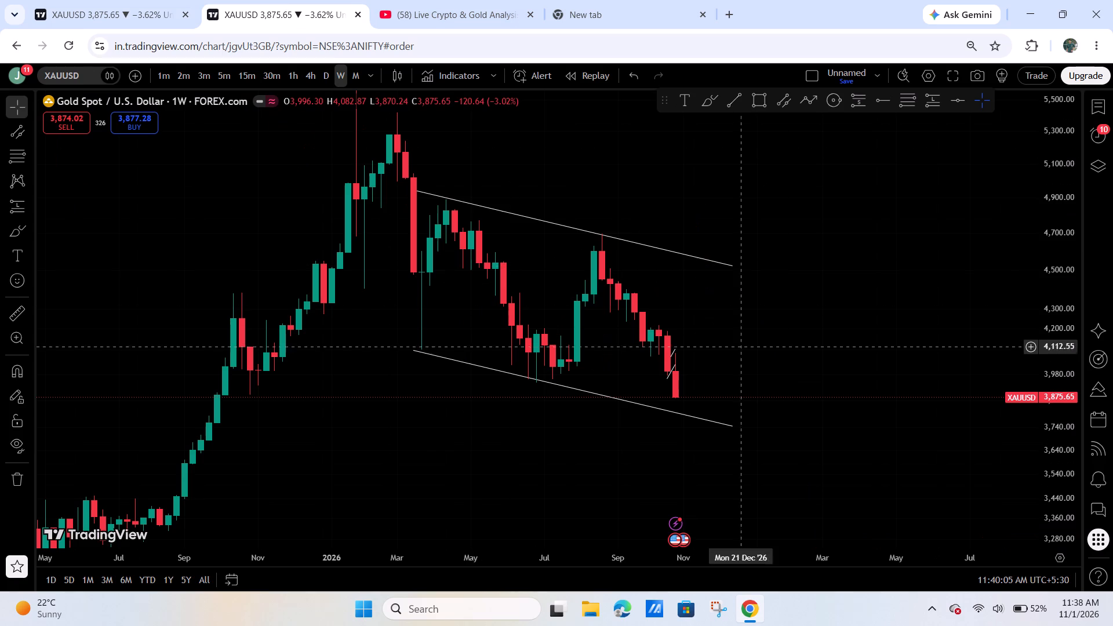
{"action": "left_click_drag", "start_coordinate": [794, 360], "coordinate": [960, 322]}
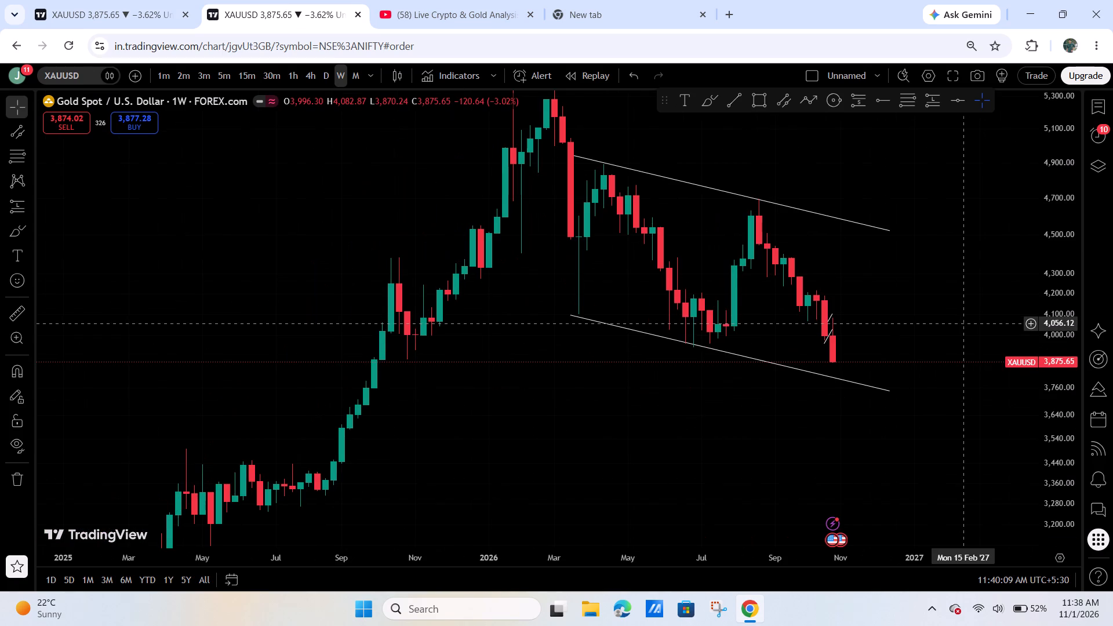
{"action": "left_click_drag", "start_coordinate": [933, 336], "coordinate": [941, 318]}
{"action": "left_click", "coordinate": [941, 318]}
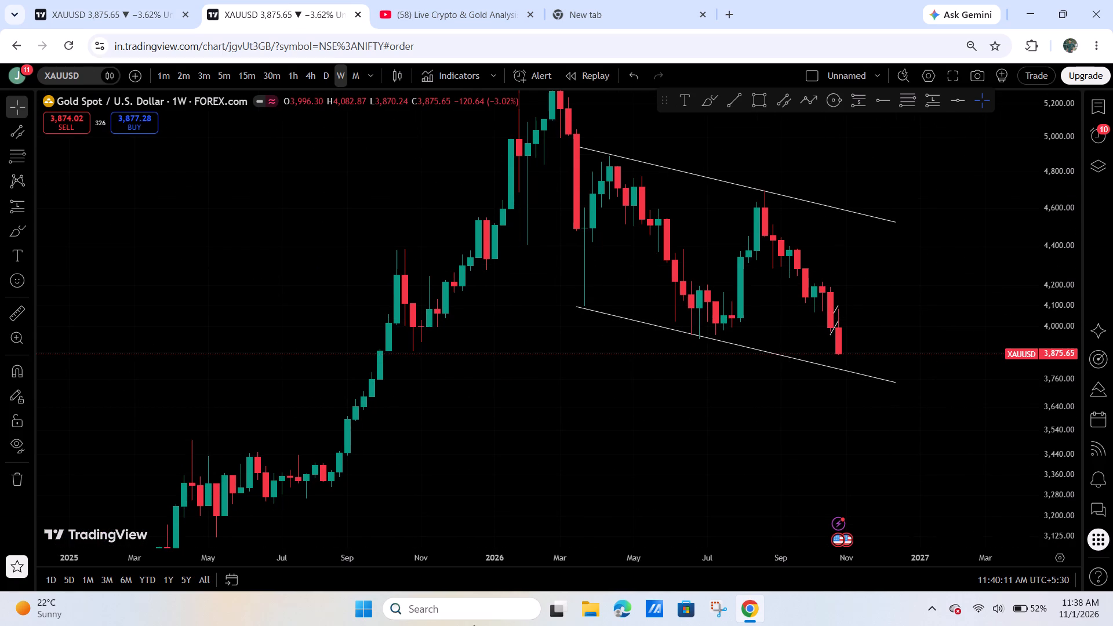
Launch WhatsApp from the installed apps.
{"action": "left_click", "coordinate": [355, 616]}
{"action": "left_click", "coordinate": [530, 489]}
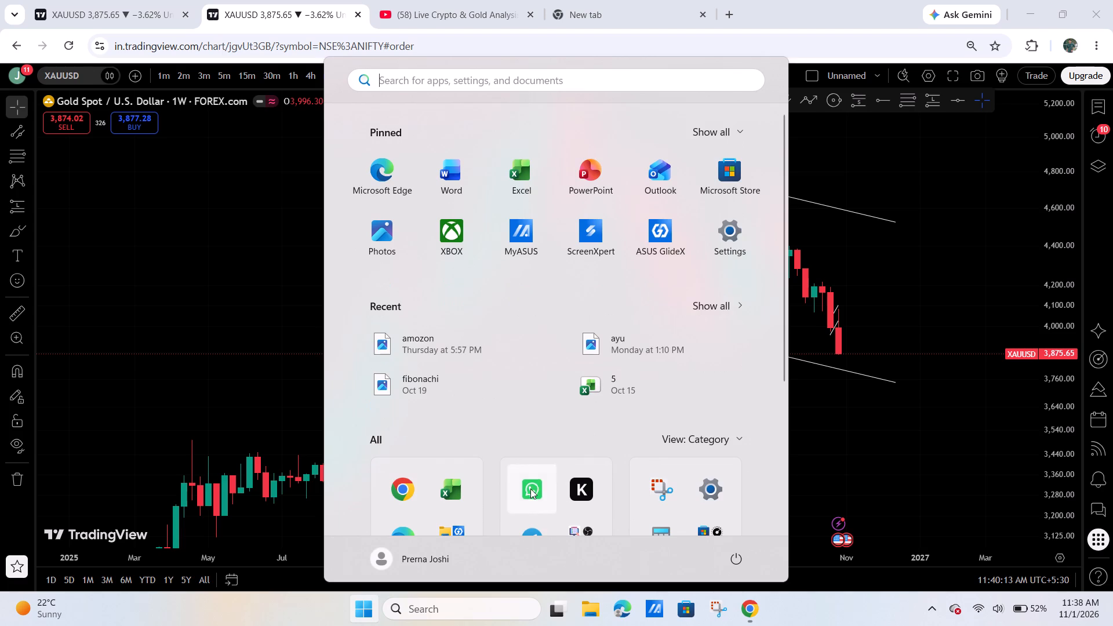
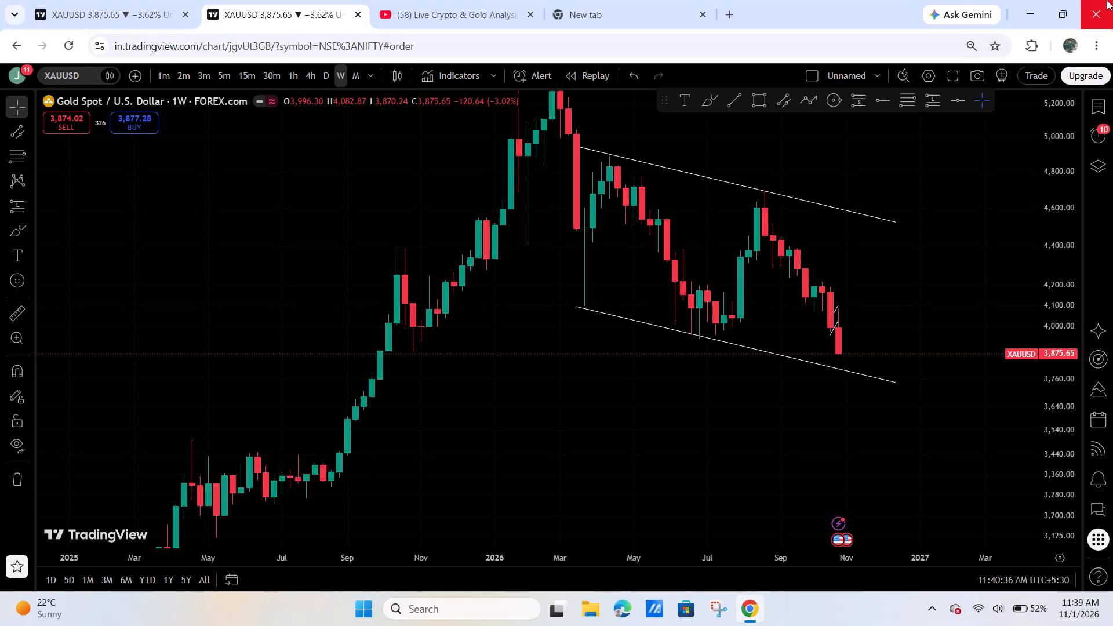
Switch XAUUSD to the daily chart and examine the latest candles against the descending channel and the small rising channel.
{"action": "left_click_drag", "start_coordinate": [959, 324], "coordinate": [857, 326]}
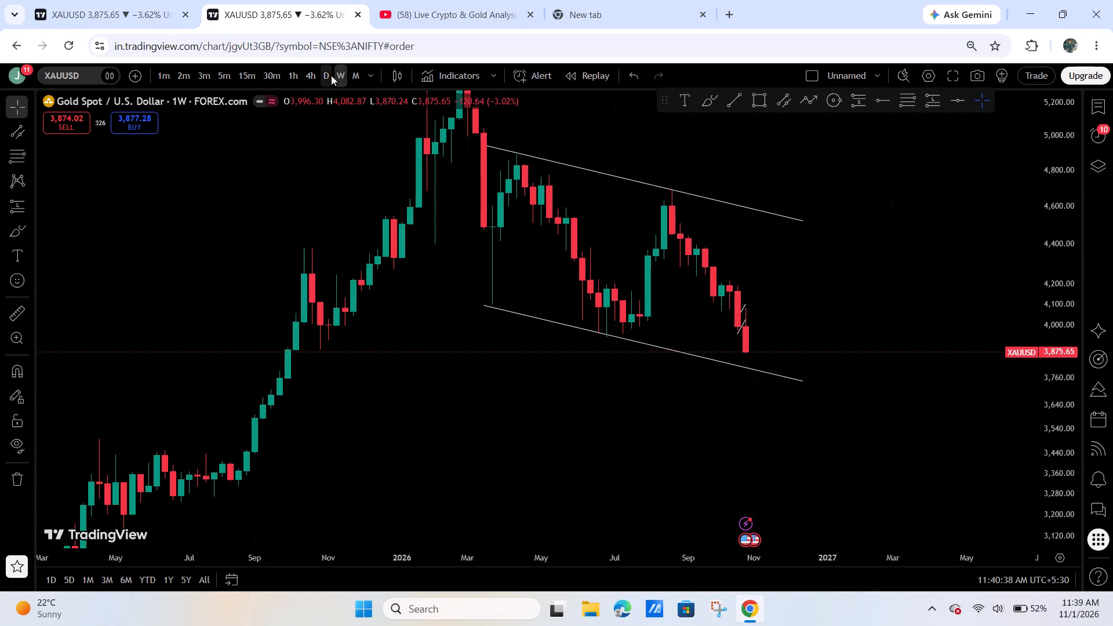
{"action": "left_click", "coordinate": [331, 75]}
{"action": "scroll", "coordinate": [744, 188], "scroll_direction": "down", "scroll_amount": 6}
{"action": "left_click_drag", "start_coordinate": [1057, 390], "coordinate": [1049, 299]}
{"action": "left_click_drag", "start_coordinate": [988, 300], "coordinate": [932, 293]}
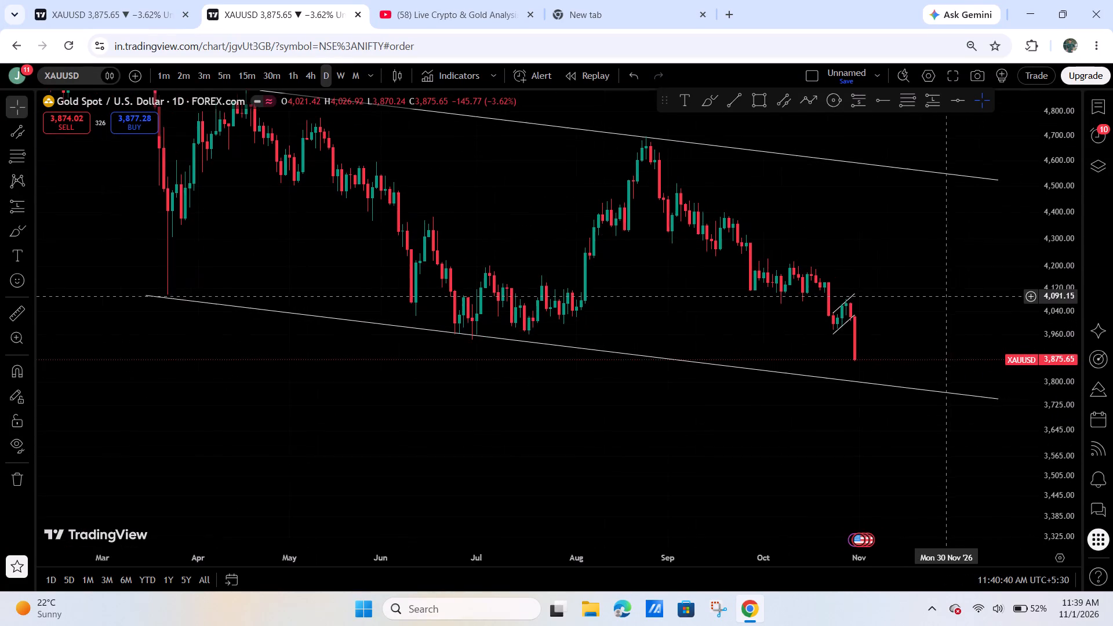
{"action": "left_click_drag", "start_coordinate": [932, 293], "coordinate": [926, 293]}
{"action": "left_click_drag", "start_coordinate": [863, 300], "coordinate": [799, 297]}
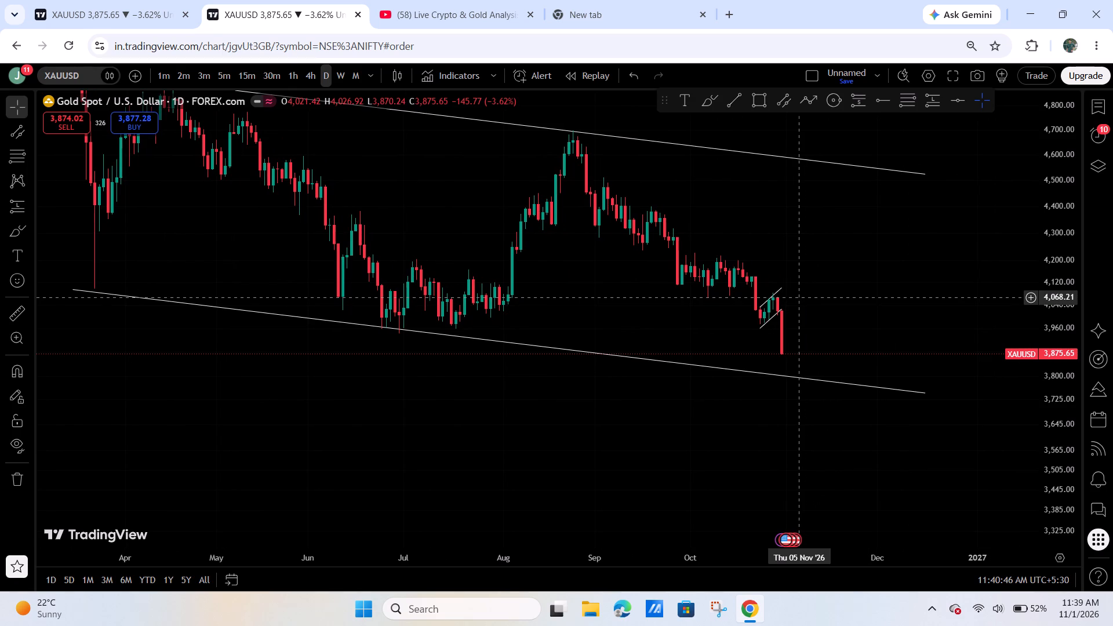
{"action": "left_click_drag", "start_coordinate": [930, 281], "coordinate": [860, 295]}
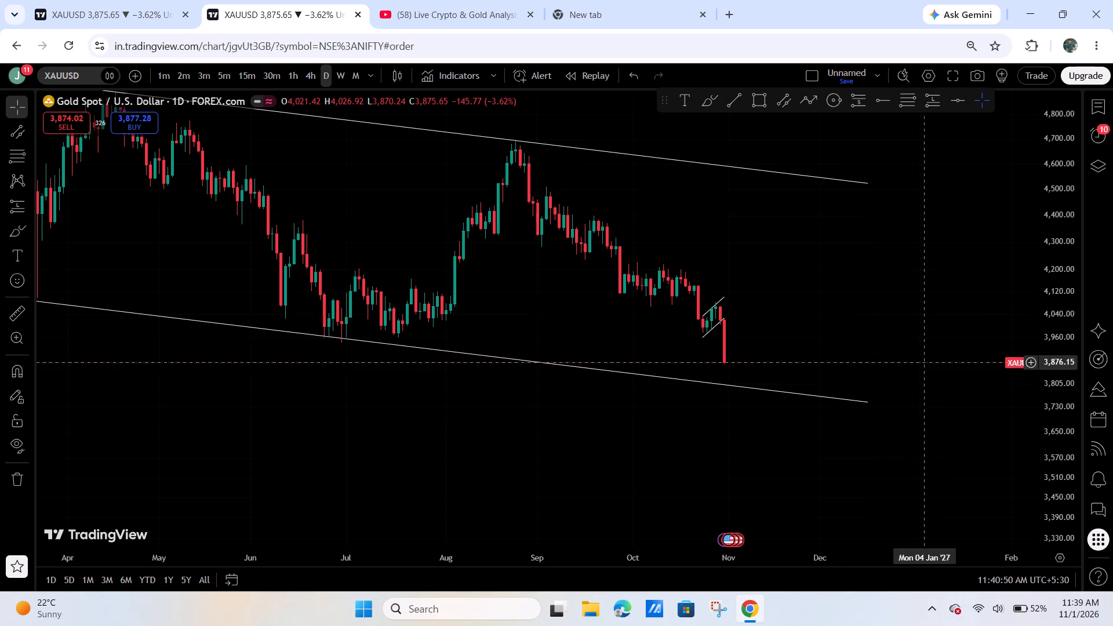
{"action": "left_click_drag", "start_coordinate": [896, 300], "coordinate": [791, 303]}
Draw a rectangle zone over the June–July lows on XAUUSD daily, about 3,985 to 3,930, from 15 June to 19 November.
{"action": "scroll", "coordinate": [815, 340], "scroll_direction": "down", "scroll_amount": 6}
{"action": "left_click_drag", "start_coordinate": [1061, 413], "coordinate": [1061, 212]}
{"action": "scroll", "coordinate": [878, 385], "scroll_direction": "up", "scroll_amount": 8}
{"action": "left_click_drag", "start_coordinate": [776, 382], "coordinate": [799, 377]}
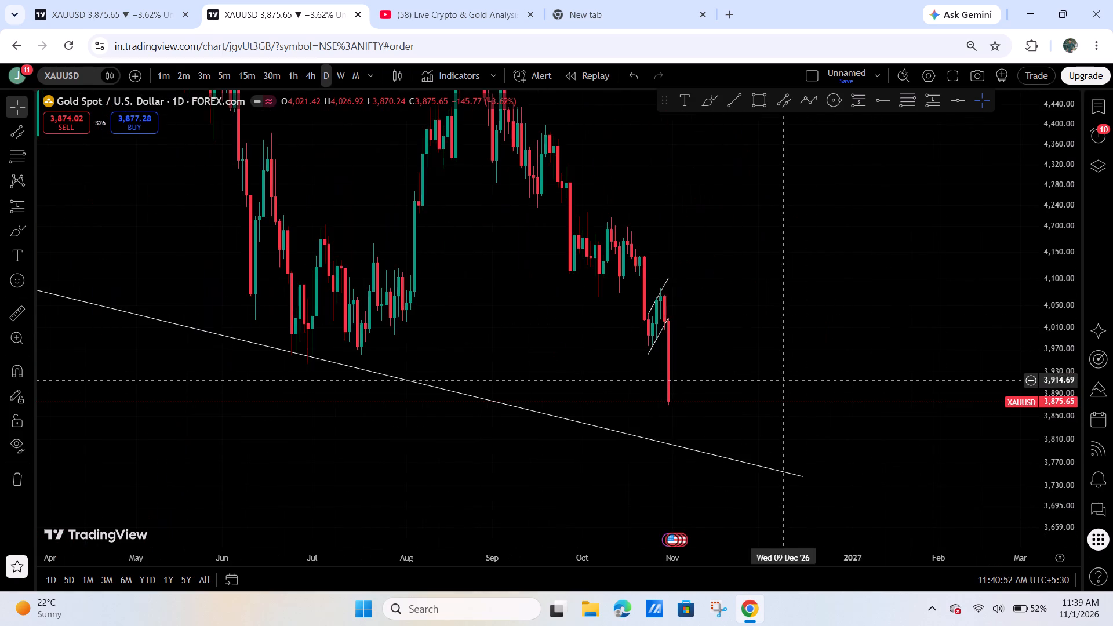
{"action": "left_click_drag", "start_coordinate": [799, 377], "coordinate": [937, 377]}
{"action": "left_click", "coordinate": [757, 92]}
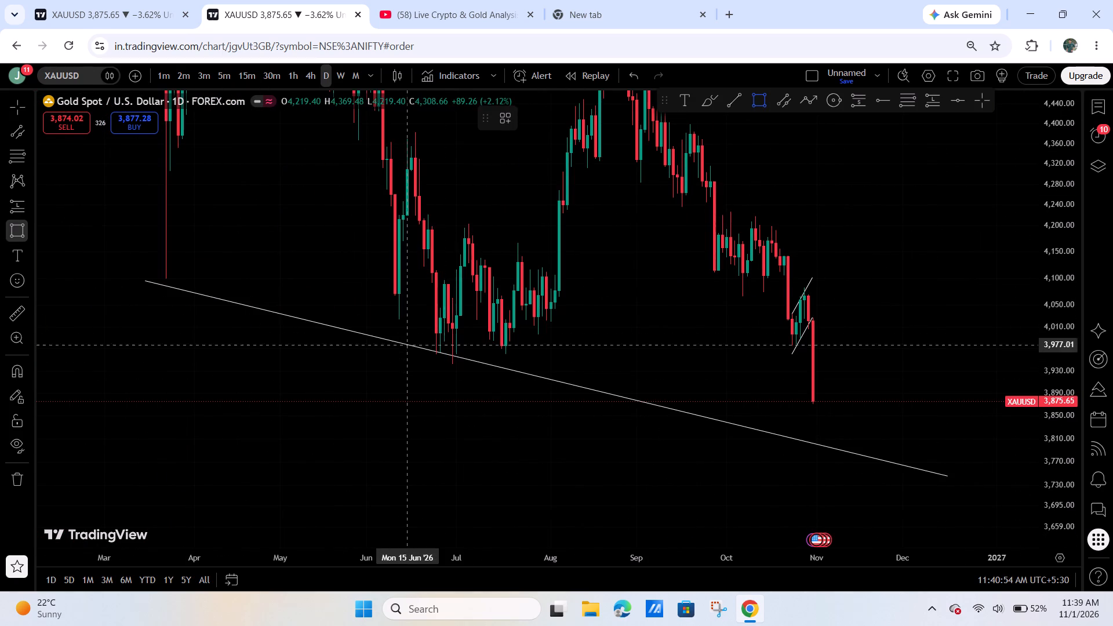
{"action": "left_click", "coordinate": [406, 340]}
{"action": "left_click", "coordinate": [874, 371]}
Examine the XAUUSD daily price action around the new support zone, the descending channel's two lines and the area beneath.
{"action": "left_click_drag", "start_coordinate": [885, 298], "coordinate": [963, 315]}
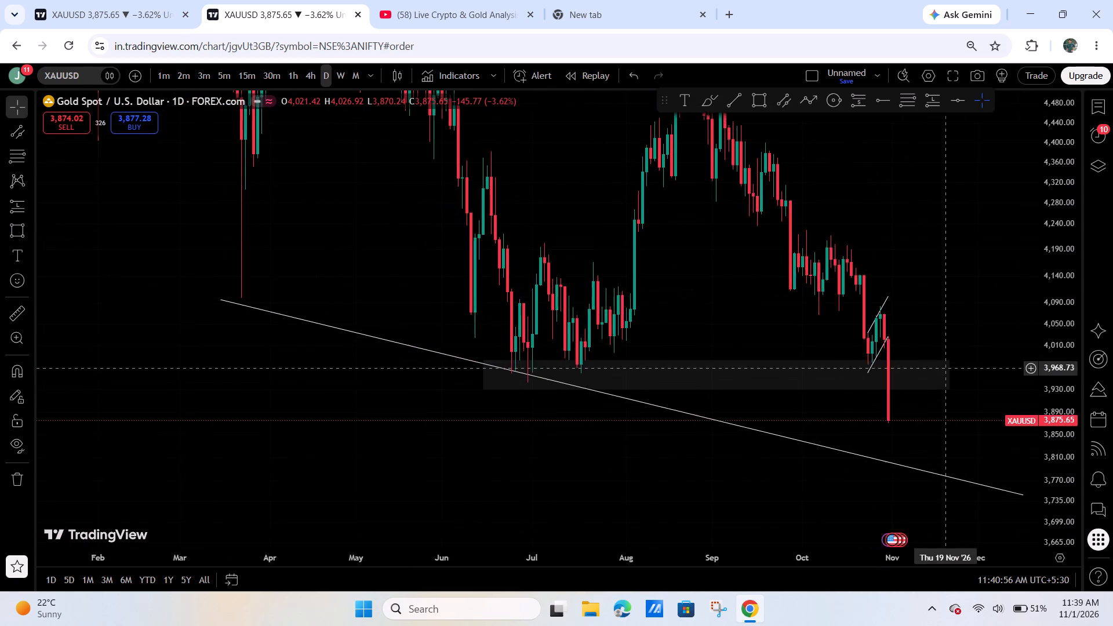
{"action": "scroll", "coordinate": [926, 396], "scroll_direction": "up", "scroll_amount": 5}
{"action": "left_click_drag", "start_coordinate": [870, 311], "coordinate": [753, 329]}
{"action": "left_click_drag", "start_coordinate": [768, 328], "coordinate": [935, 325]}
{"action": "left_click_drag", "start_coordinate": [1046, 282], "coordinate": [1040, 334]}
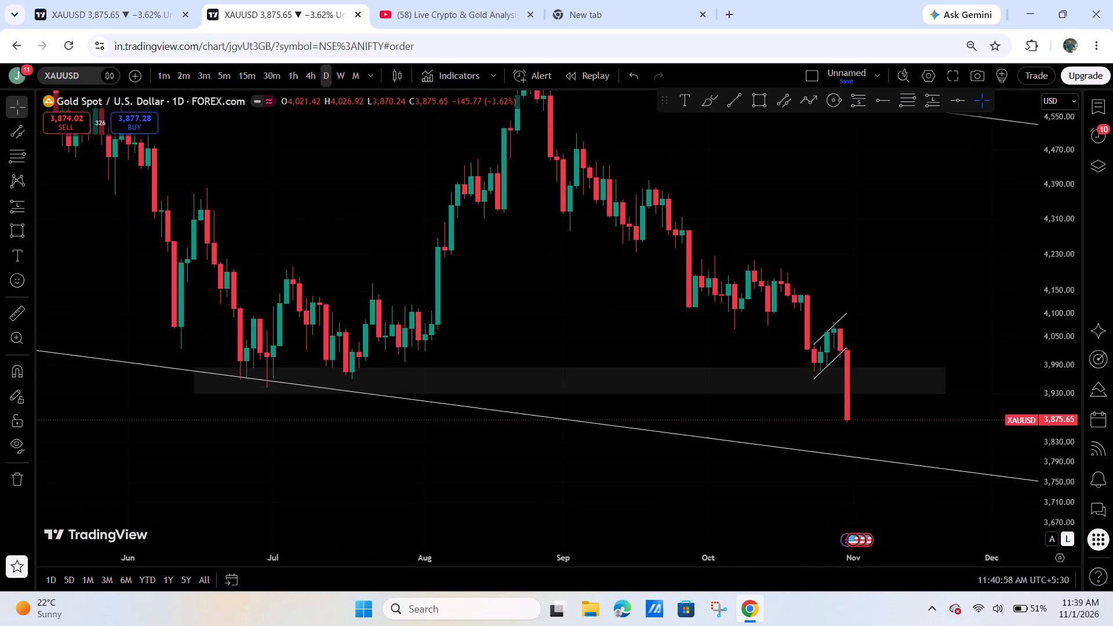
{"action": "left_click_drag", "start_coordinate": [1040, 334], "coordinate": [1032, 336]}
{"action": "left_click_drag", "start_coordinate": [879, 288], "coordinate": [739, 312]}
{"action": "scroll", "coordinate": [708, 298], "scroll_direction": "down", "scroll_amount": 4}
{"action": "left_click_drag", "start_coordinate": [715, 185], "coordinate": [717, 299]}
{"action": "scroll", "coordinate": [716, 299], "scroll_direction": "down", "scroll_amount": 2}
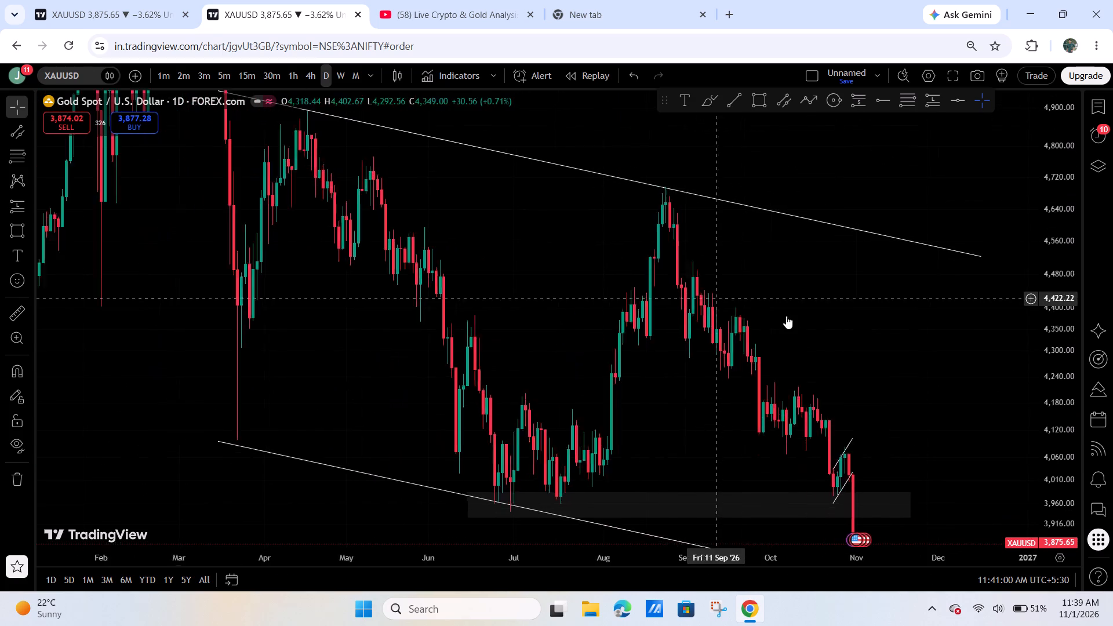
{"action": "scroll", "coordinate": [786, 316], "scroll_direction": "down", "scroll_amount": 3}
{"action": "left_click_drag", "start_coordinate": [1072, 217], "coordinate": [1046, 356]}
{"action": "left_click_drag", "start_coordinate": [1003, 375], "coordinate": [695, 183]}
{"action": "scroll", "coordinate": [689, 372], "scroll_direction": "up", "scroll_amount": 6}
{"action": "left_click_drag", "start_coordinate": [517, 370], "coordinate": [1112, 371]}
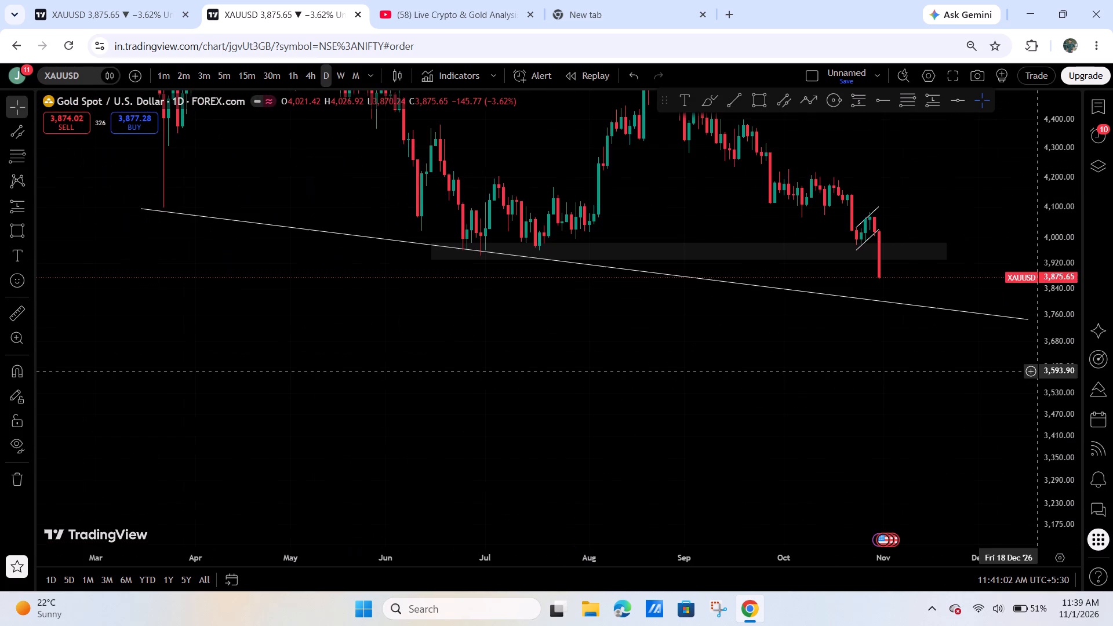
Open the US Dollar Index (DXY) daily chart from the watchlist and look over its recent price action.
{"action": "left_click", "coordinate": [1097, 105]}
{"action": "left_click", "coordinate": [1004, 185]}
{"action": "scroll", "coordinate": [918, 274], "scroll_direction": "down", "scroll_amount": 1}
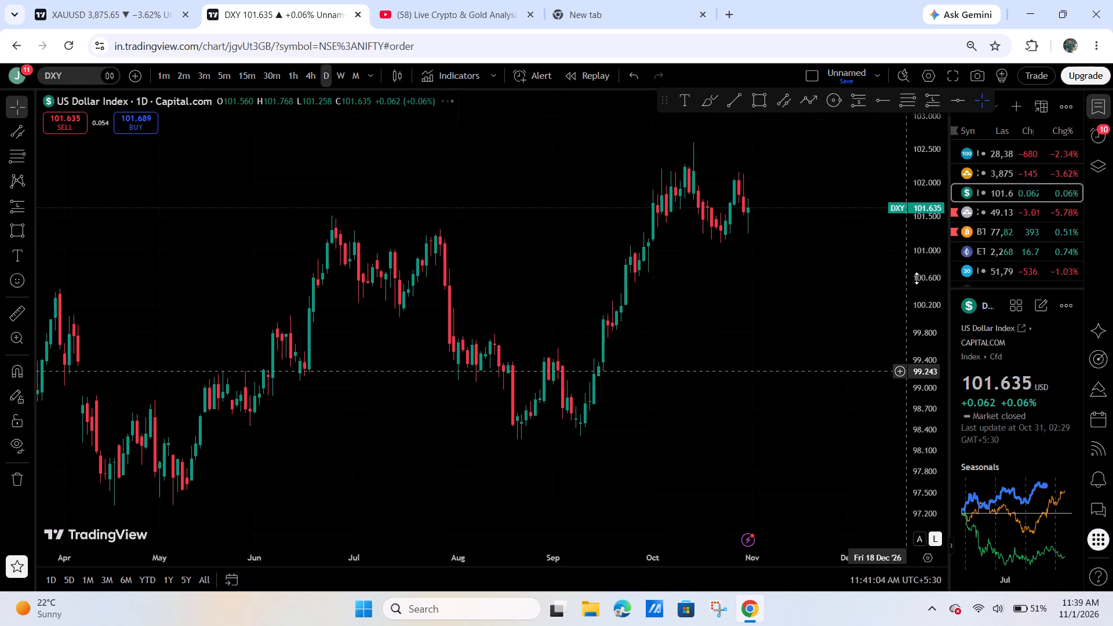
{"action": "scroll", "coordinate": [916, 278], "scroll_direction": "down", "scroll_amount": 2}
Open the XAGUSD daily chart from the watchlist, hide the watchlist and bring the latest candles into view.
{"action": "left_click", "coordinate": [992, 217]}
{"action": "scroll", "coordinate": [834, 318], "scroll_direction": "up", "scroll_amount": 3}
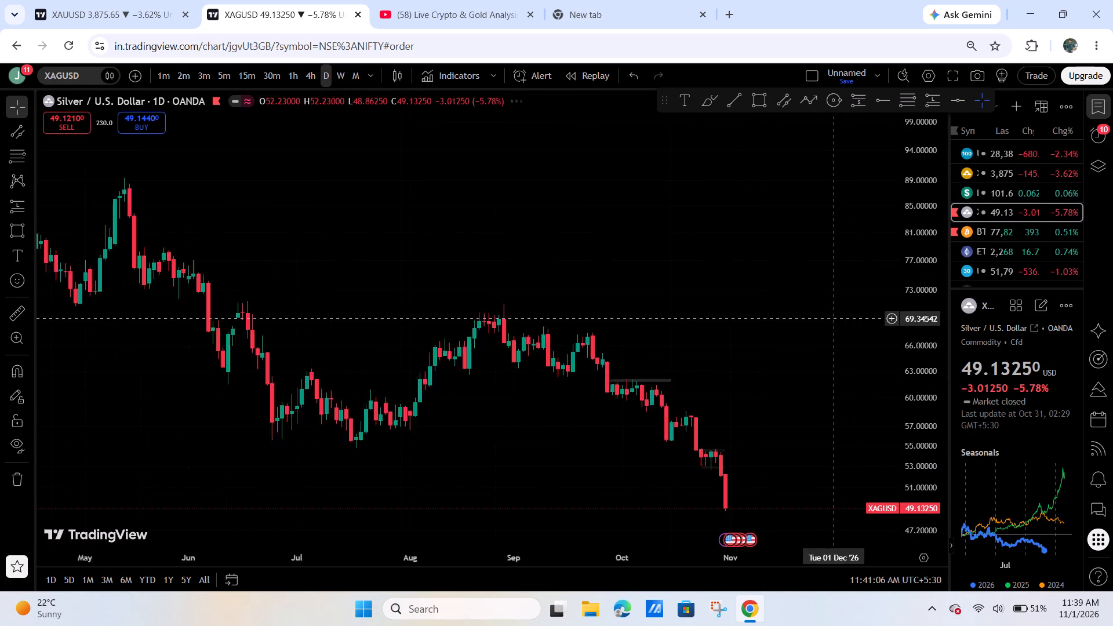
{"action": "scroll", "coordinate": [834, 318], "scroll_direction": "up", "scroll_amount": 4}
{"action": "left_click_drag", "start_coordinate": [802, 339], "coordinate": [927, 190]}
{"action": "left_click", "coordinate": [1110, 105]}
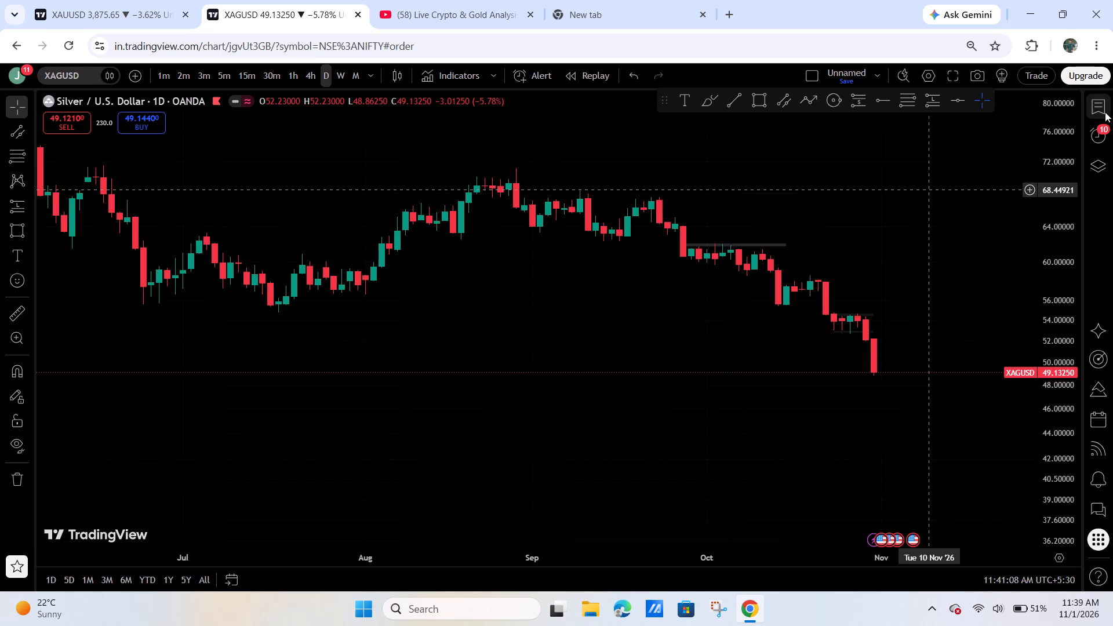
{"action": "left_click_drag", "start_coordinate": [976, 275], "coordinate": [957, 272]}
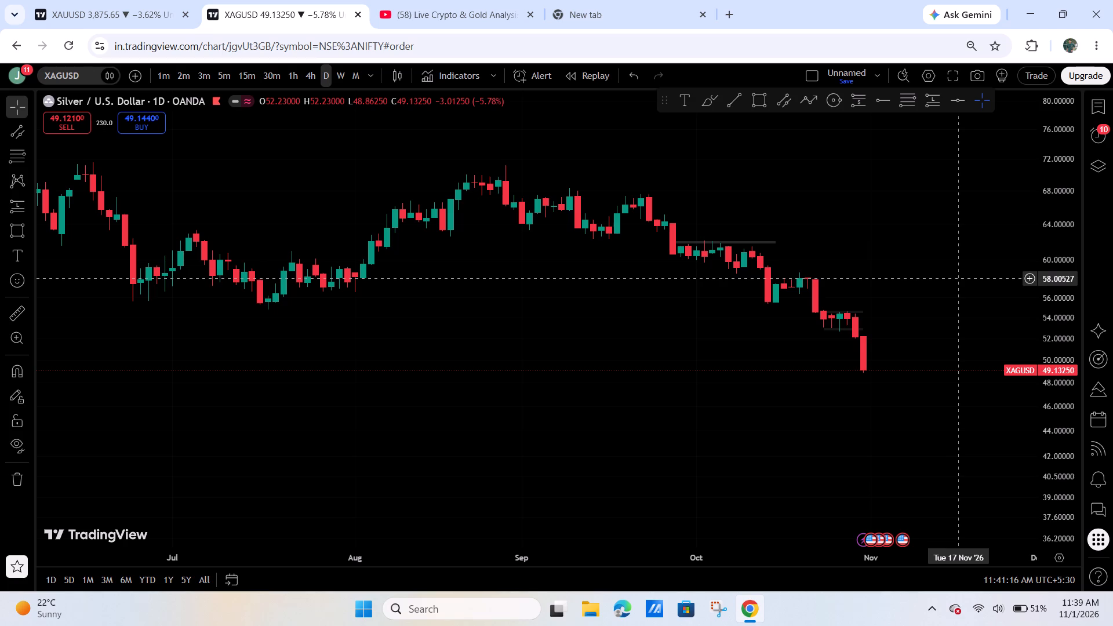
Draw a rising parallel channel on XAGUSD daily, lower line from about 54.7 on 30 June to 62.8 on 6 November.
{"action": "scroll", "coordinate": [834, 408], "scroll_direction": "down", "scroll_amount": 7}
{"action": "left_click_drag", "start_coordinate": [849, 382], "coordinate": [743, 432]}
{"action": "left_click_drag", "start_coordinate": [770, 407], "coordinate": [955, 414]}
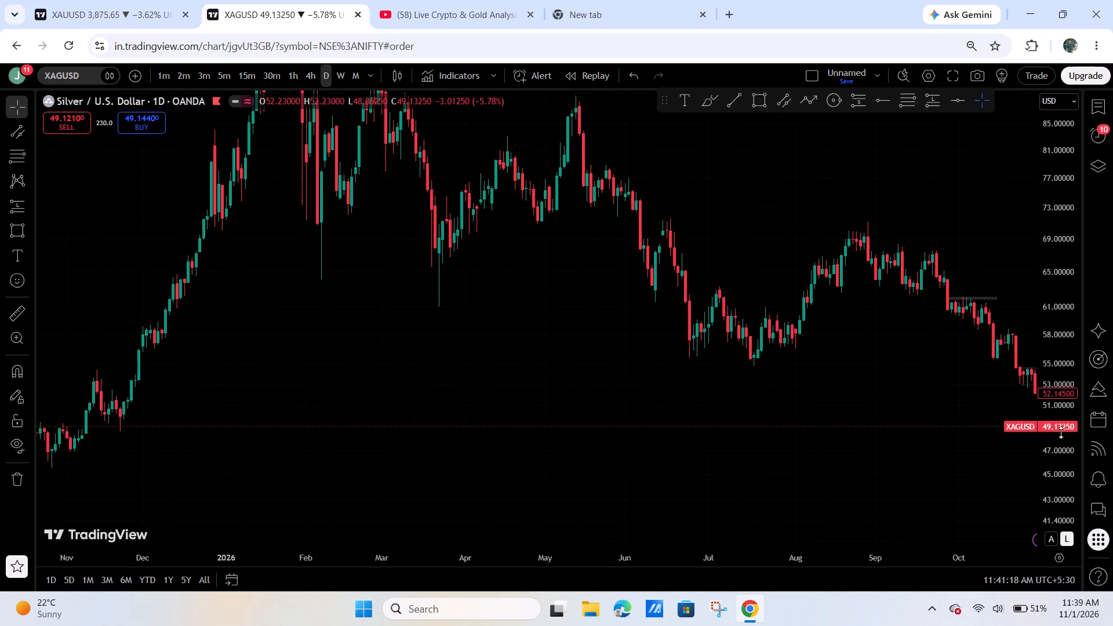
{"action": "left_click_drag", "start_coordinate": [1061, 432], "coordinate": [1047, 321]}
{"action": "left_click_drag", "start_coordinate": [953, 363], "coordinate": [758, 391]}
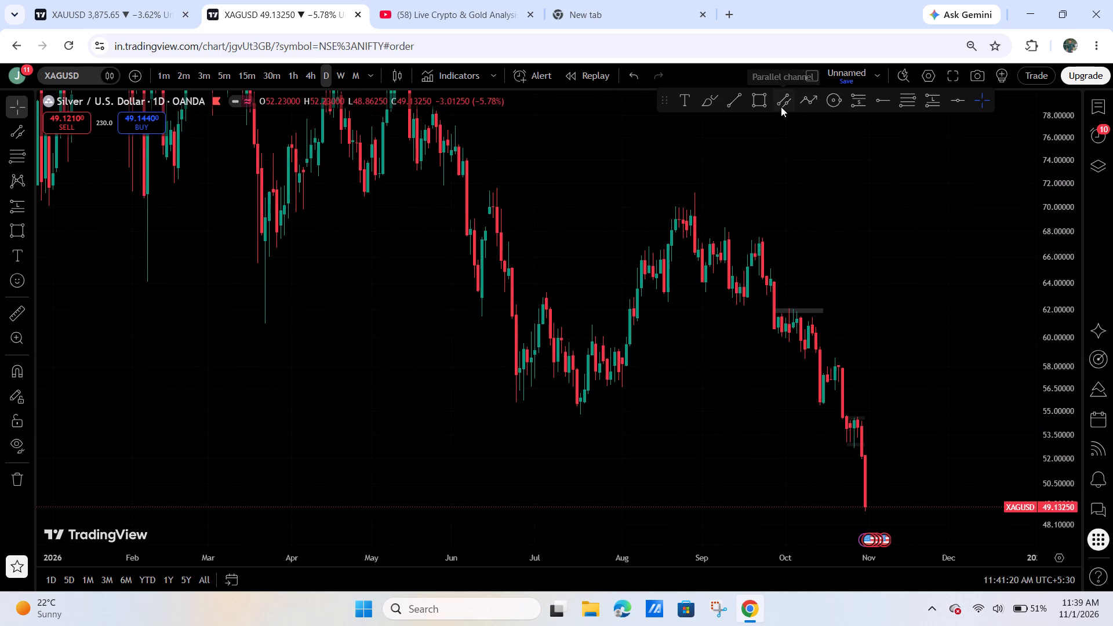
{"action": "left_click", "coordinate": [781, 106]}
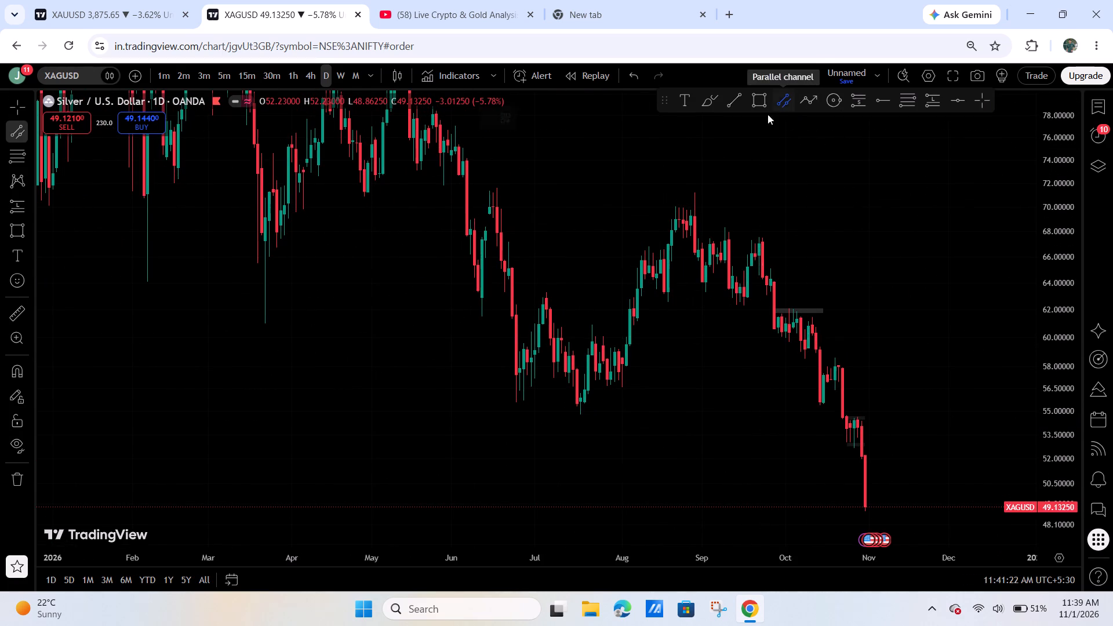
{"action": "left_click", "coordinate": [531, 416]}
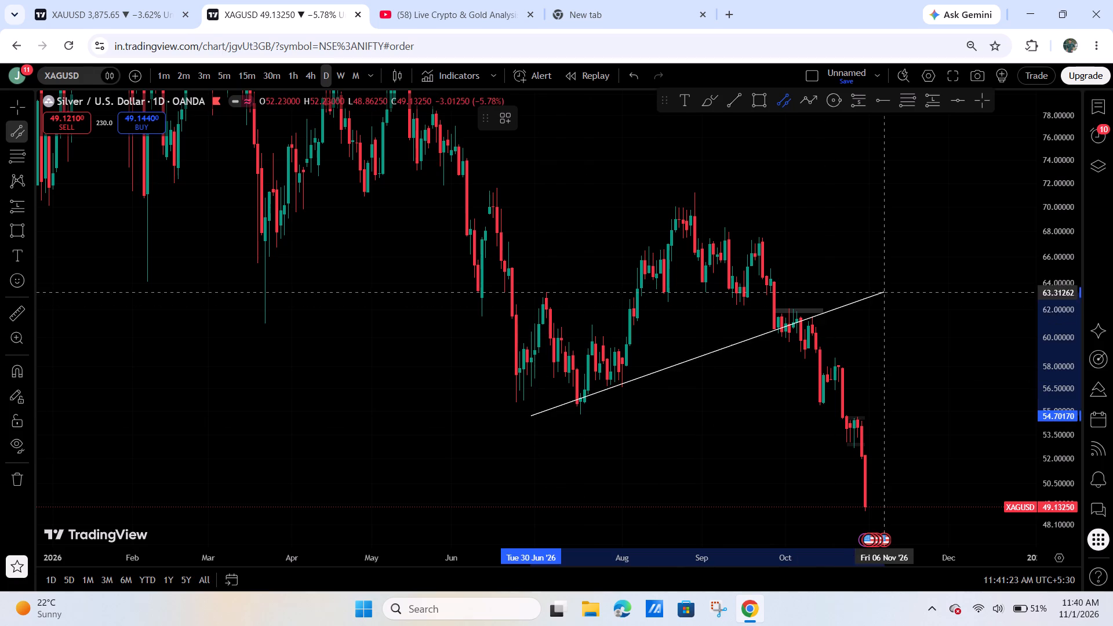
{"action": "left_click", "coordinate": [886, 299]}
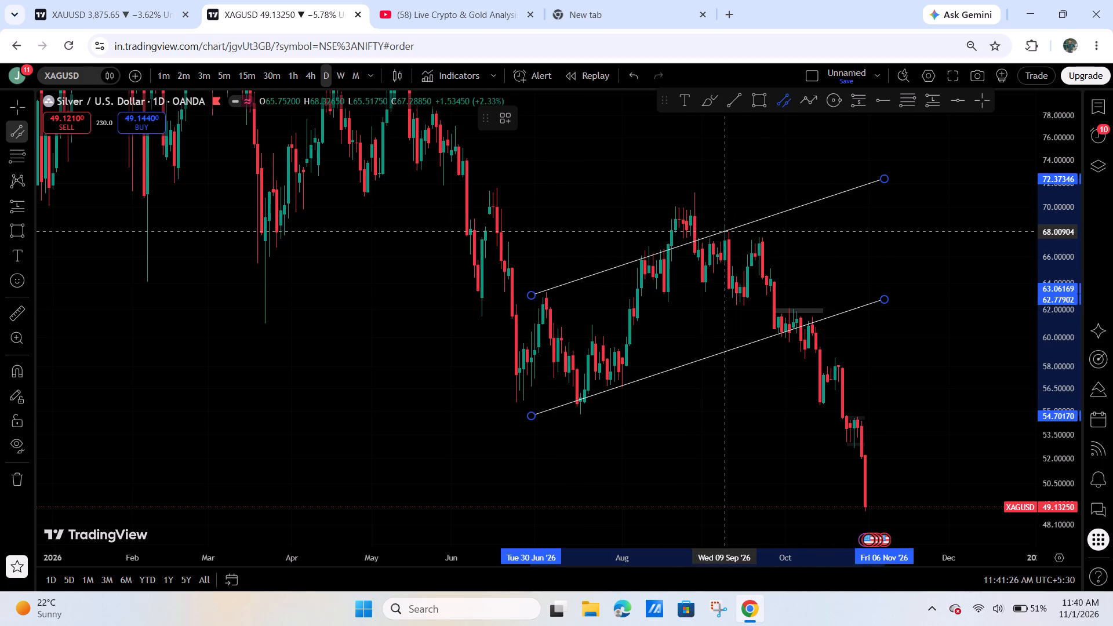
{"action": "left_click", "coordinate": [723, 232]}
Reshape the channel so its lower line runs from about 53 on 30 June to 65 in early October, upper line ending near 77.
{"action": "left_click_drag", "start_coordinate": [886, 174], "coordinate": [737, 166]}
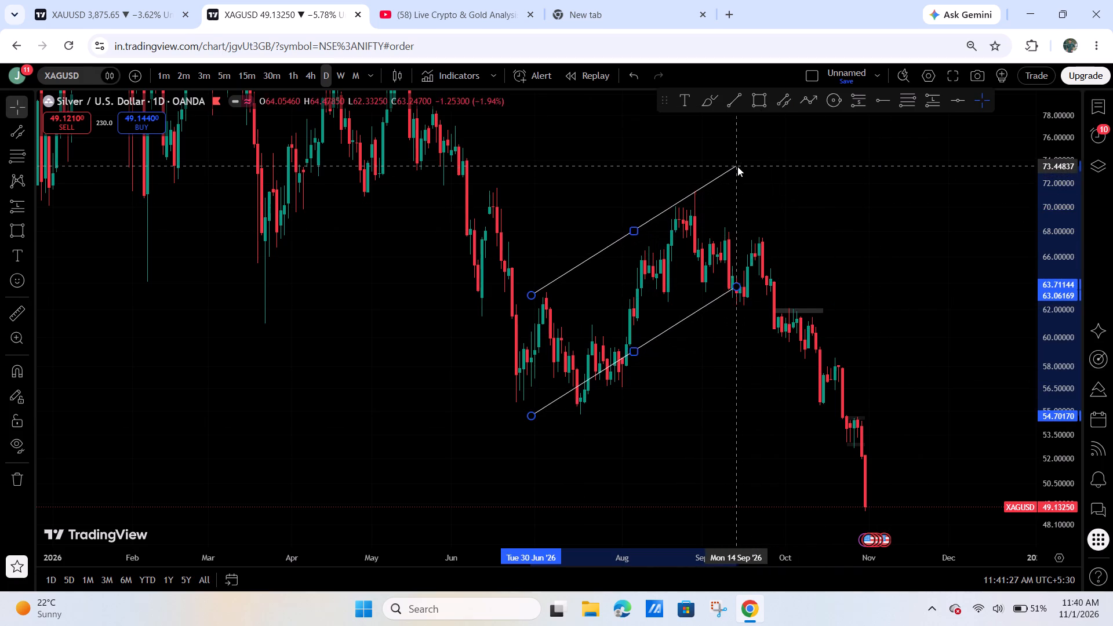
{"action": "left_click_drag", "start_coordinate": [737, 166], "coordinate": [743, 166]}
{"action": "left_click_drag", "start_coordinate": [639, 353], "coordinate": [646, 374]}
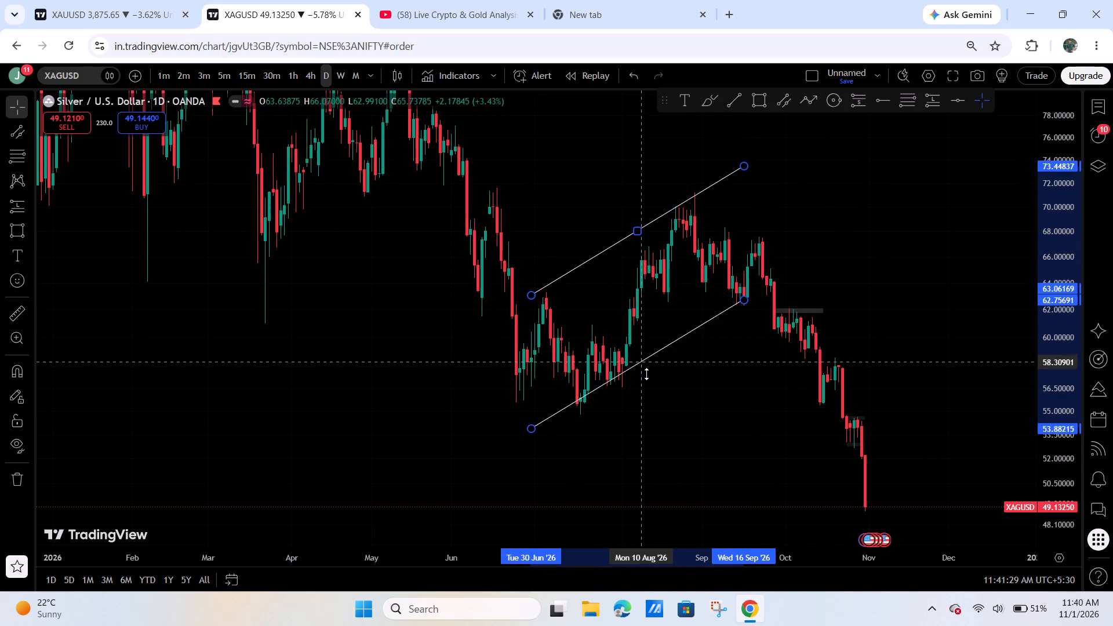
{"action": "left_click_drag", "start_coordinate": [646, 374], "coordinate": [654, 370]}
{"action": "left_click_drag", "start_coordinate": [744, 312], "coordinate": [794, 303]}
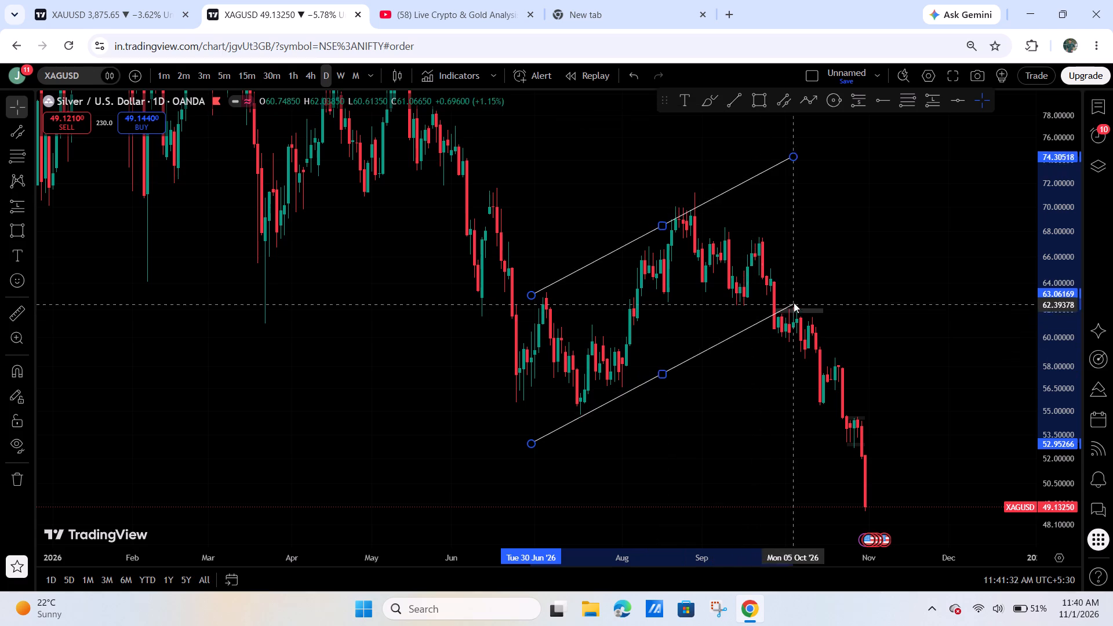
{"action": "left_click_drag", "start_coordinate": [794, 303], "coordinate": [803, 271]}
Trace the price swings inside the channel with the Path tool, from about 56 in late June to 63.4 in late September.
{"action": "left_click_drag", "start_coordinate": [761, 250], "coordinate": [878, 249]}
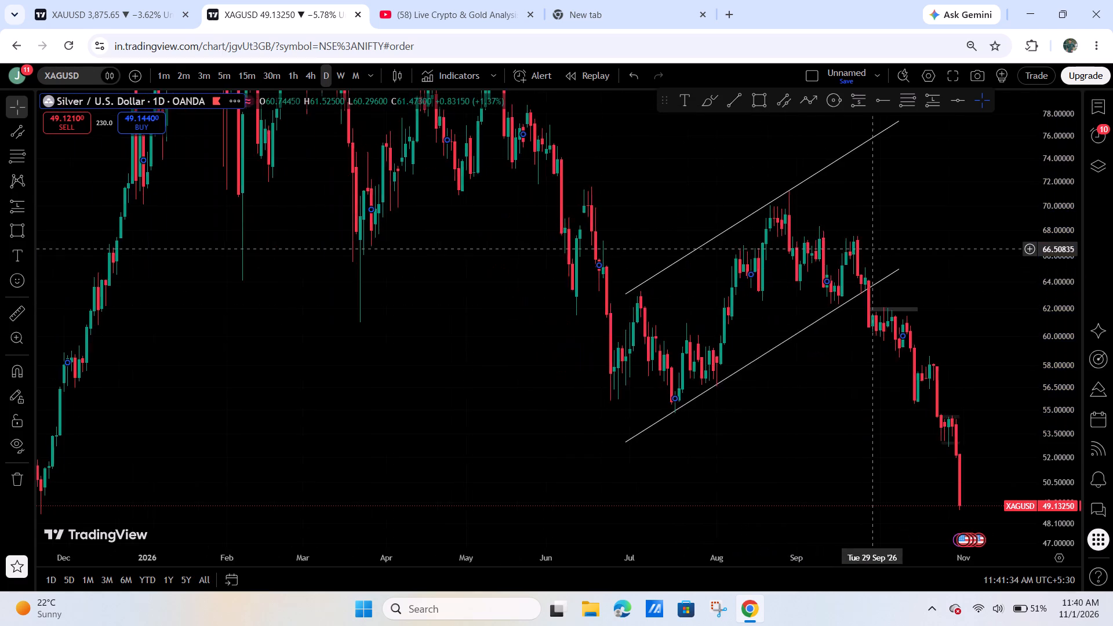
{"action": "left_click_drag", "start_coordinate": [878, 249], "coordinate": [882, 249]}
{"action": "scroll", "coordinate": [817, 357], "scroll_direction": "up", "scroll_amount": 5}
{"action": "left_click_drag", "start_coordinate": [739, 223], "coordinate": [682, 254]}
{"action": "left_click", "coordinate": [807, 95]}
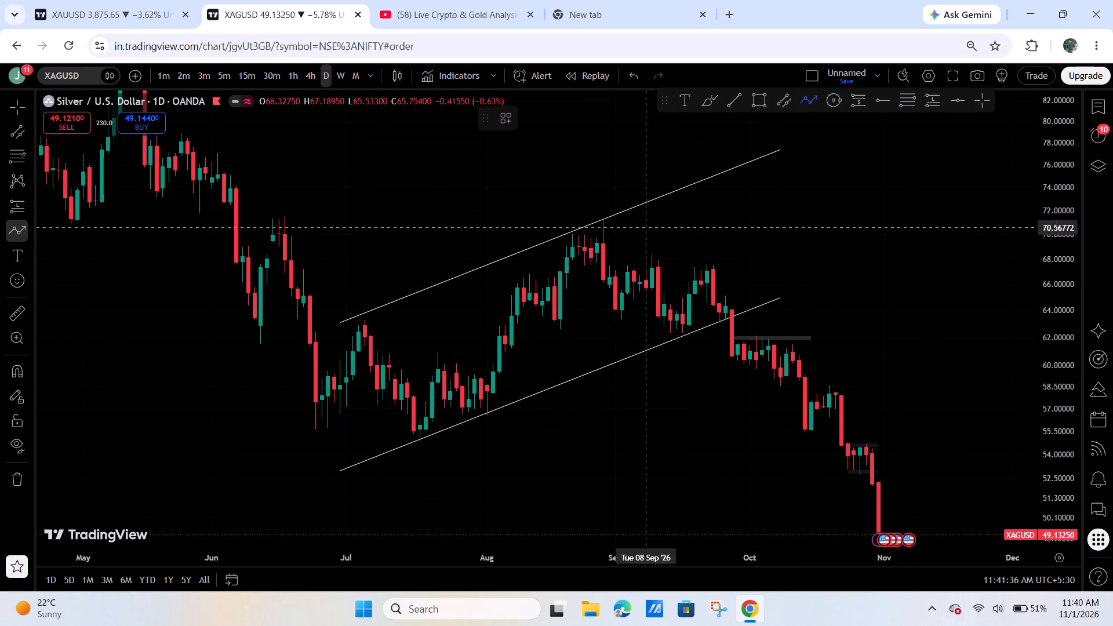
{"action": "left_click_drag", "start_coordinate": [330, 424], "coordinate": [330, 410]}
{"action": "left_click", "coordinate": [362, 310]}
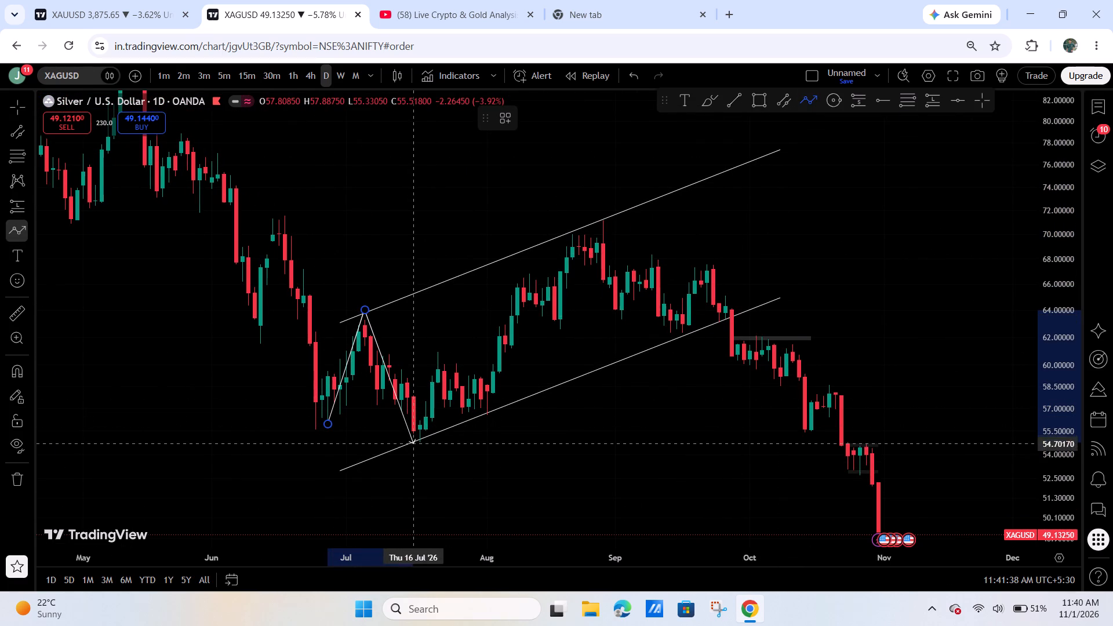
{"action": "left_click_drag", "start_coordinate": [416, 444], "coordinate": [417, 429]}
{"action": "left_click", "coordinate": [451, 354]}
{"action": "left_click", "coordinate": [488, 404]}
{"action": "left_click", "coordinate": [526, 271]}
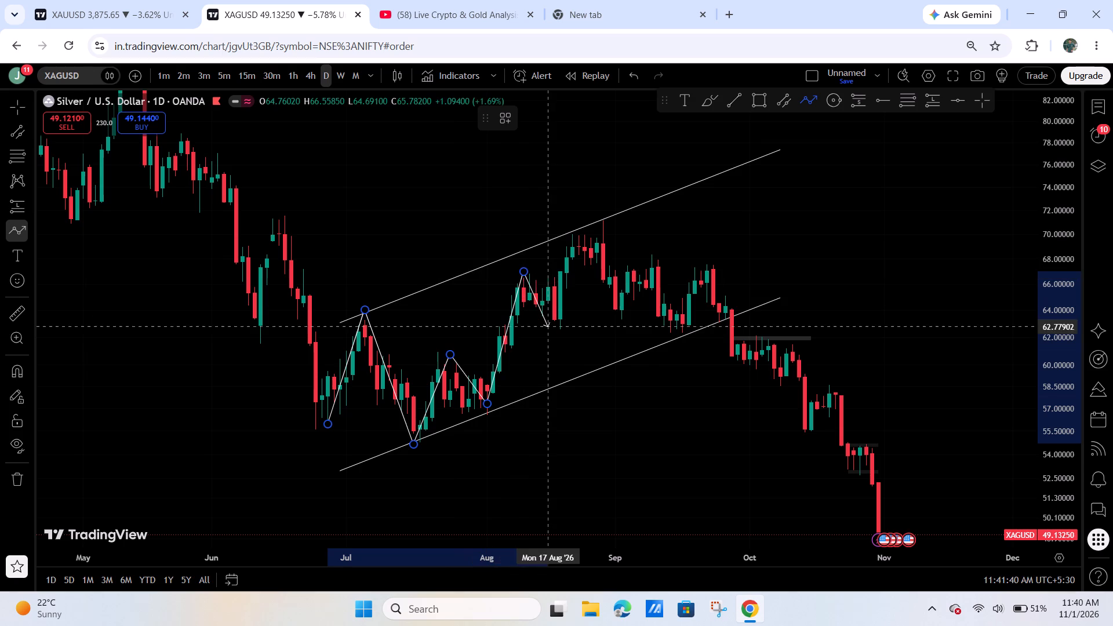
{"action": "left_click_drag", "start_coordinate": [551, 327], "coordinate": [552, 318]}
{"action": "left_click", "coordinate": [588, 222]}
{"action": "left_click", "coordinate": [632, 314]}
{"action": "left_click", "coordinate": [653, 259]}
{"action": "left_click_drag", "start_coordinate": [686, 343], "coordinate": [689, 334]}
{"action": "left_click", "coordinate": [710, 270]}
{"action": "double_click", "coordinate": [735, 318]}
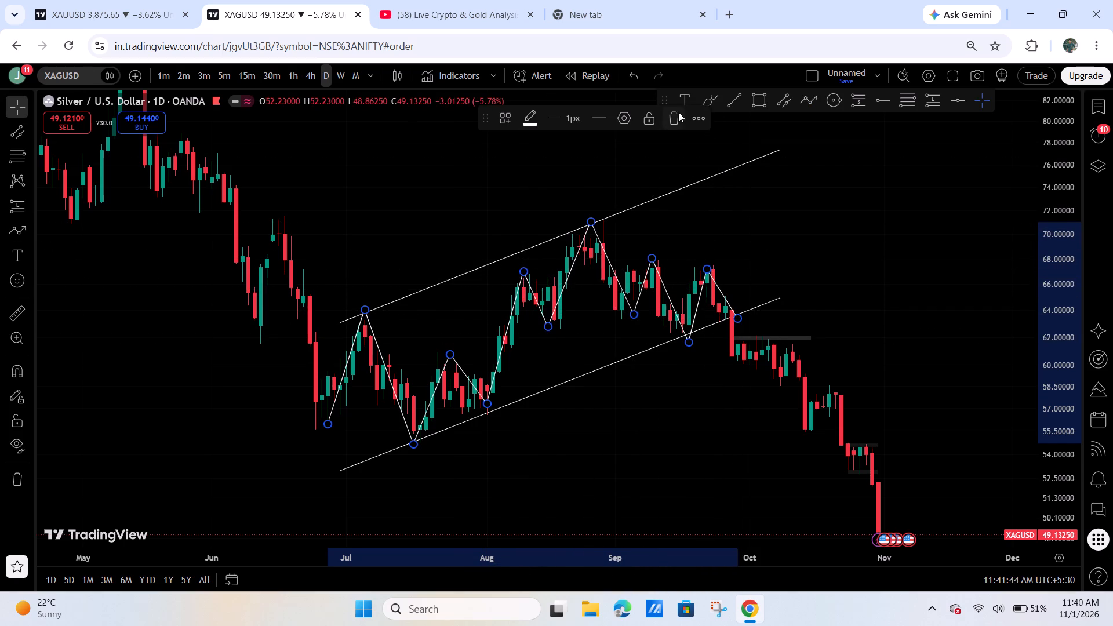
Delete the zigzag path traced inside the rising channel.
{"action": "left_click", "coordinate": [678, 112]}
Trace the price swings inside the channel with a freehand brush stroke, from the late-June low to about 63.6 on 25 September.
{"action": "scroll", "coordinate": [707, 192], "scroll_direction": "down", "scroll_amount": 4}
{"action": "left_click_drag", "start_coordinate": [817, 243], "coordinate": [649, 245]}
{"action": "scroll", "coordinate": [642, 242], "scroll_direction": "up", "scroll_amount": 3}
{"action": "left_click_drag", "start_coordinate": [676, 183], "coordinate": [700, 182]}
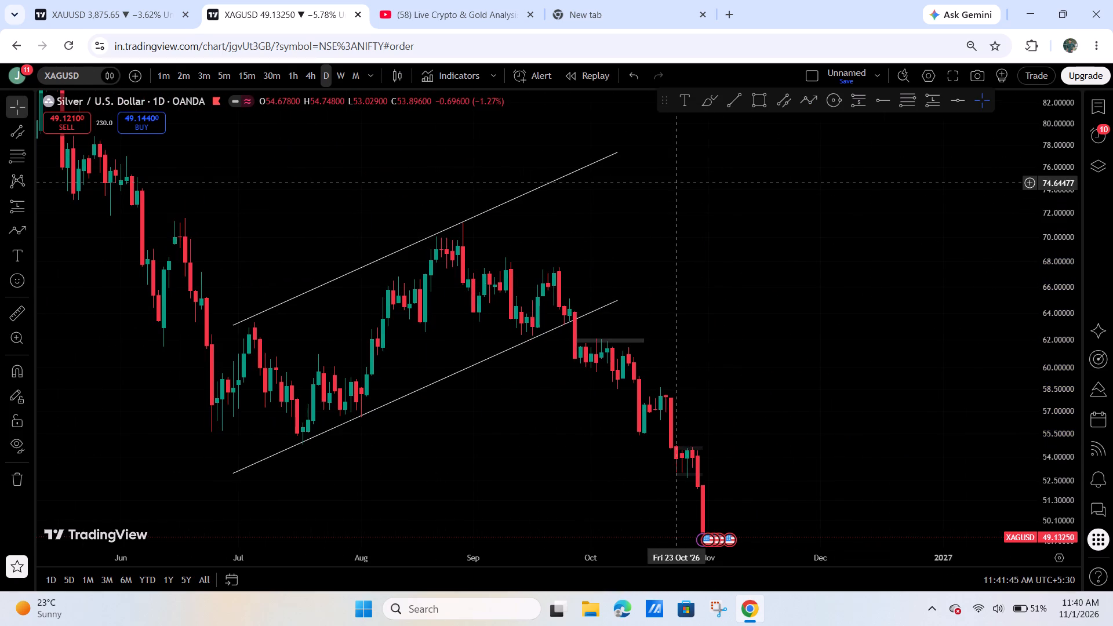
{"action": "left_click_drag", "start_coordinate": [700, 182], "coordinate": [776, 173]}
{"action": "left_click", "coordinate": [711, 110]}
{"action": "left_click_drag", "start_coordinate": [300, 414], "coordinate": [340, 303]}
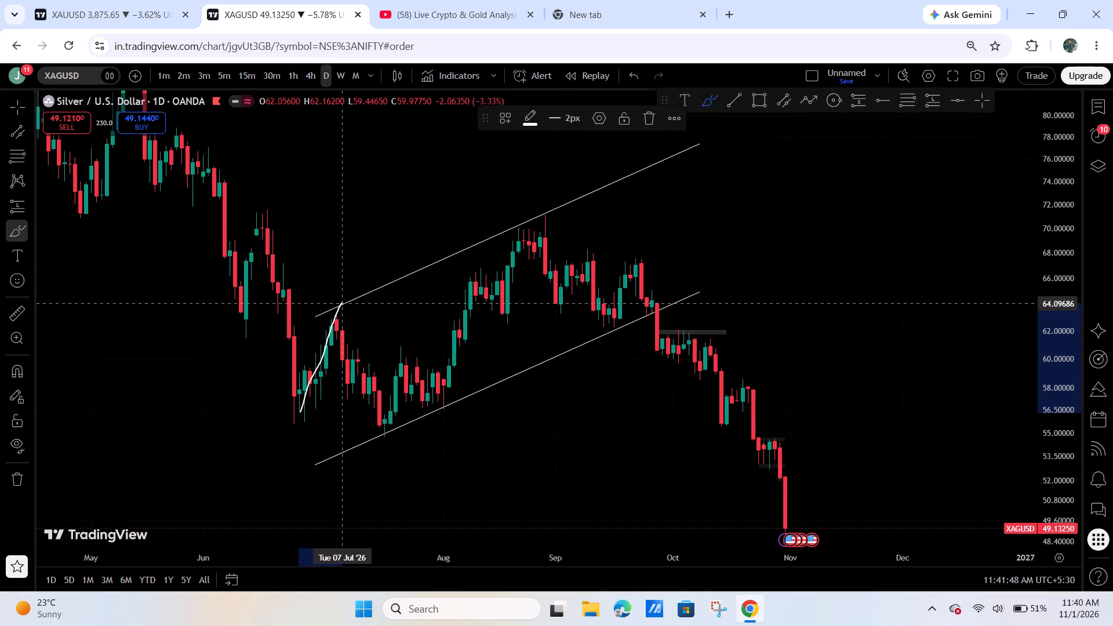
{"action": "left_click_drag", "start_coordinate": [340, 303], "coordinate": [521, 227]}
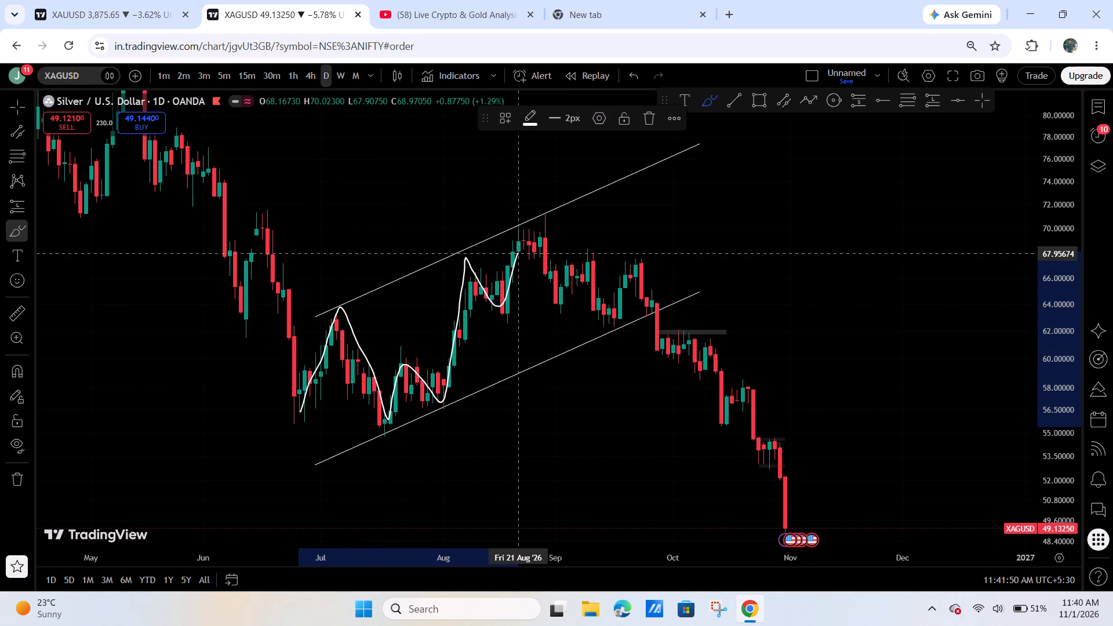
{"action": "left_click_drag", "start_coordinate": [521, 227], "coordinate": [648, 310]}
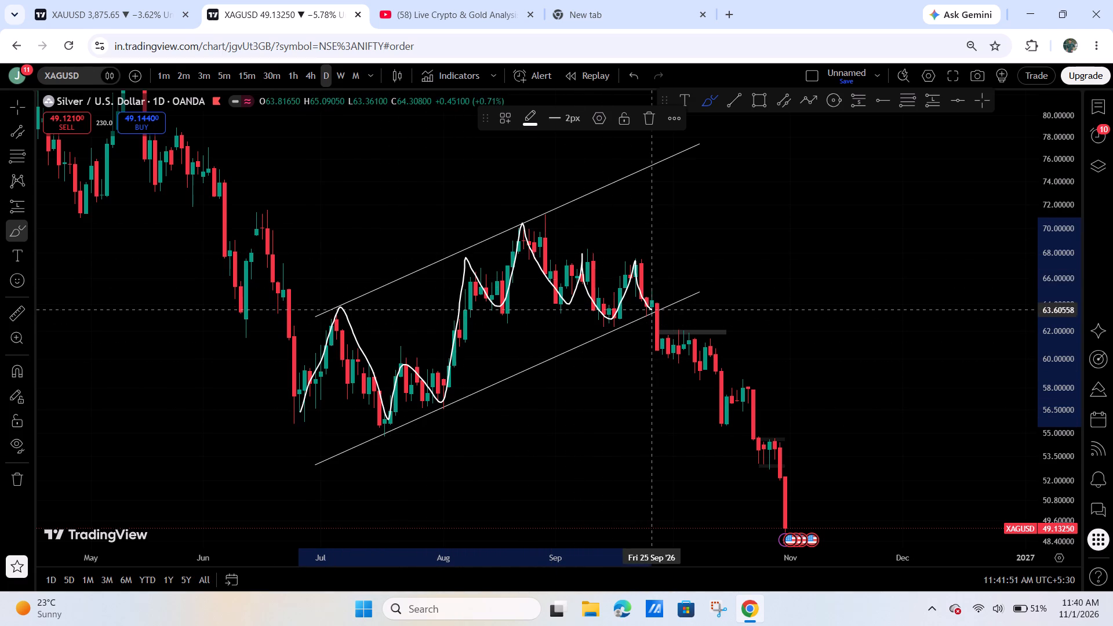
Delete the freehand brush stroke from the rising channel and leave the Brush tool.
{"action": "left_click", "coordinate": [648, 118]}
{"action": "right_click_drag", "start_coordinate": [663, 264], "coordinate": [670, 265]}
Draw a rectangle zone over the June–July lows on XAGUSD daily, about 56.3 to 54.8, from mid-June to the end of November.
{"action": "left_click_drag", "start_coordinate": [761, 292], "coordinate": [828, 222]}
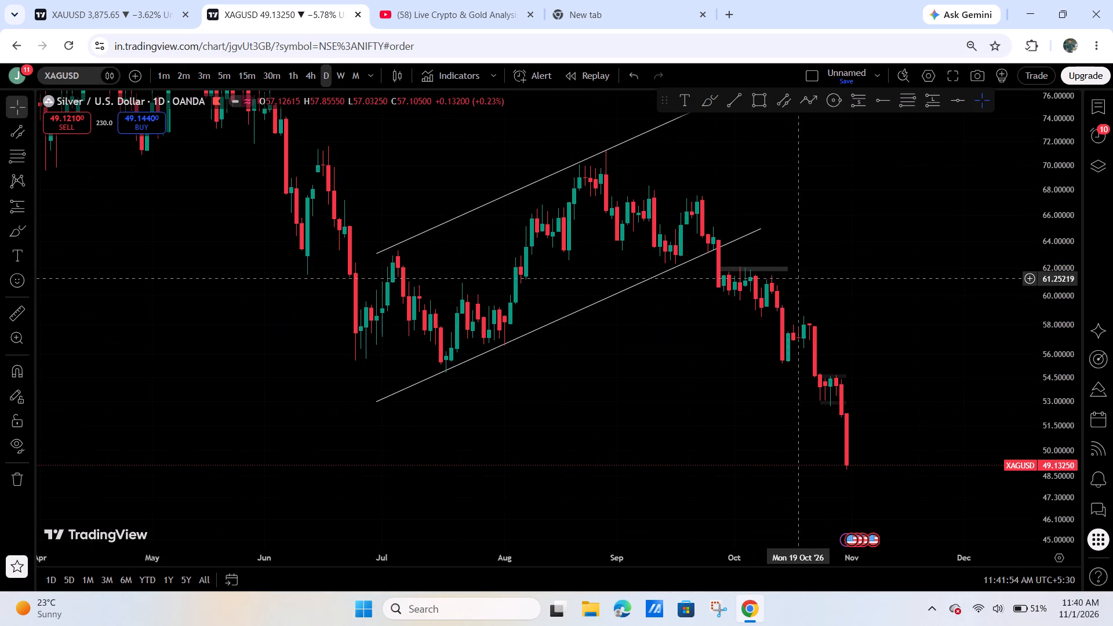
{"action": "left_click_drag", "start_coordinate": [790, 273], "coordinate": [766, 274]}
{"action": "left_click_drag", "start_coordinate": [834, 290], "coordinate": [739, 246]}
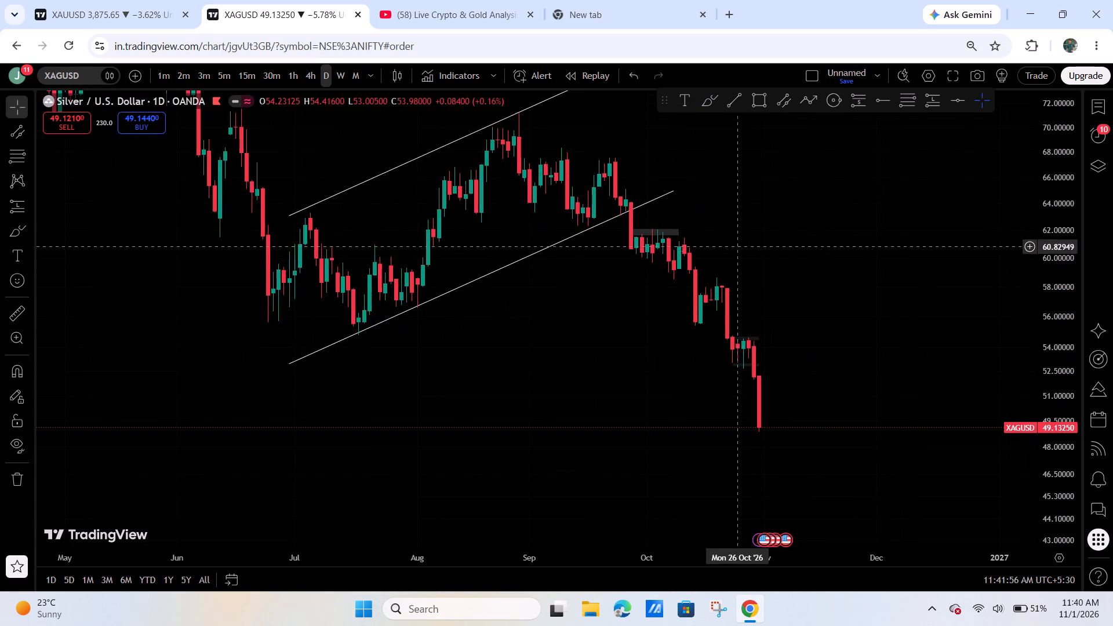
{"action": "scroll", "coordinate": [914, 305], "scroll_direction": "down", "scroll_amount": 3}
{"action": "left_click_drag", "start_coordinate": [1065, 290], "coordinate": [1049, 326]}
{"action": "left_click_drag", "start_coordinate": [1013, 332], "coordinate": [935, 340]}
{"action": "left_click", "coordinate": [764, 99]}
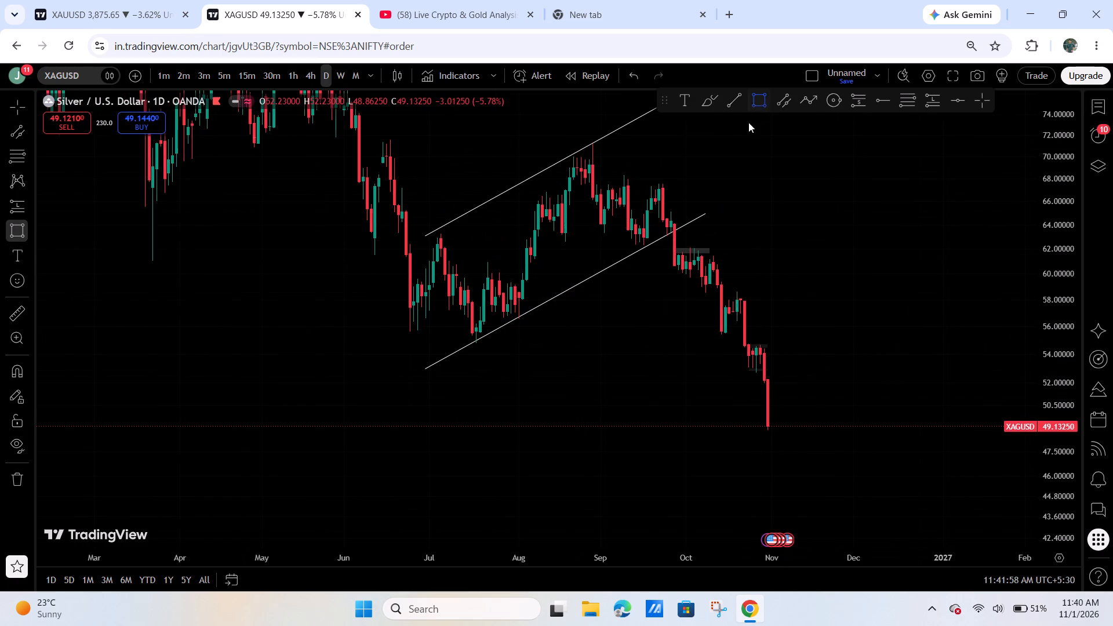
{"action": "left_click", "coordinate": [392, 322]}
{"action": "left_click", "coordinate": [850, 343]}
{"action": "left_click_drag", "start_coordinate": [795, 402], "coordinate": [707, 465]}
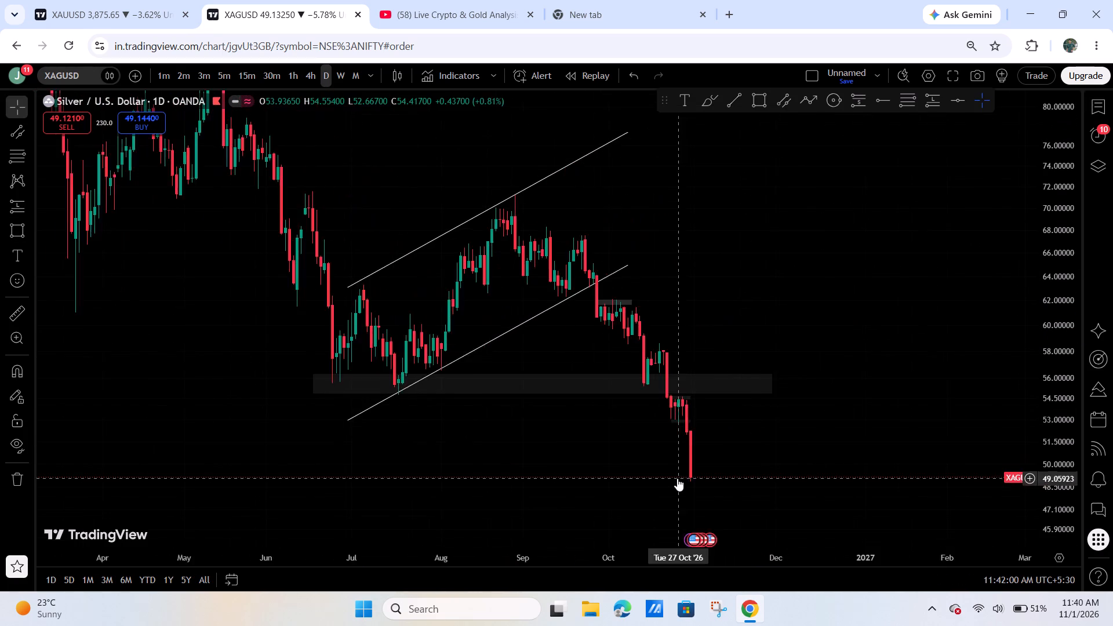
Draw a rectangle zone on XAGUSD daily from 30 December 2025 to 30 June 2026, about 69.96 to 65.10.
{"action": "scroll", "coordinate": [677, 478], "scroll_direction": "down", "scroll_amount": 2}
{"action": "left_click_drag", "start_coordinate": [366, 249], "coordinate": [802, 315]}
{"action": "scroll", "coordinate": [803, 340], "scroll_direction": "up", "scroll_amount": 4}
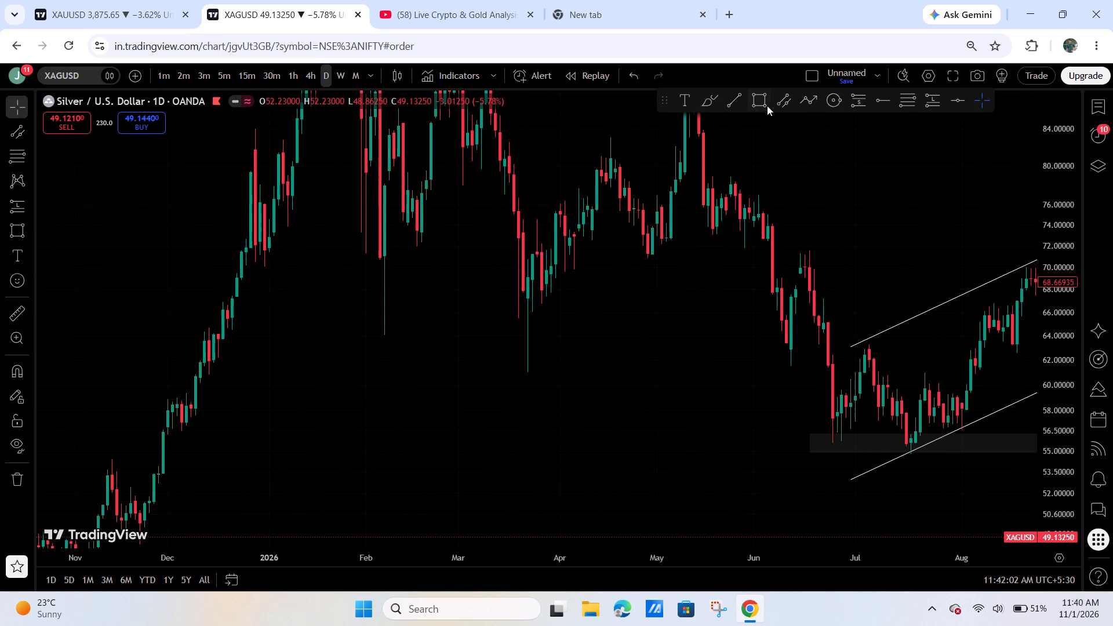
{"action": "left_click", "coordinate": [766, 104]}
{"action": "left_click", "coordinate": [259, 268]}
{"action": "left_click", "coordinate": [853, 323]}
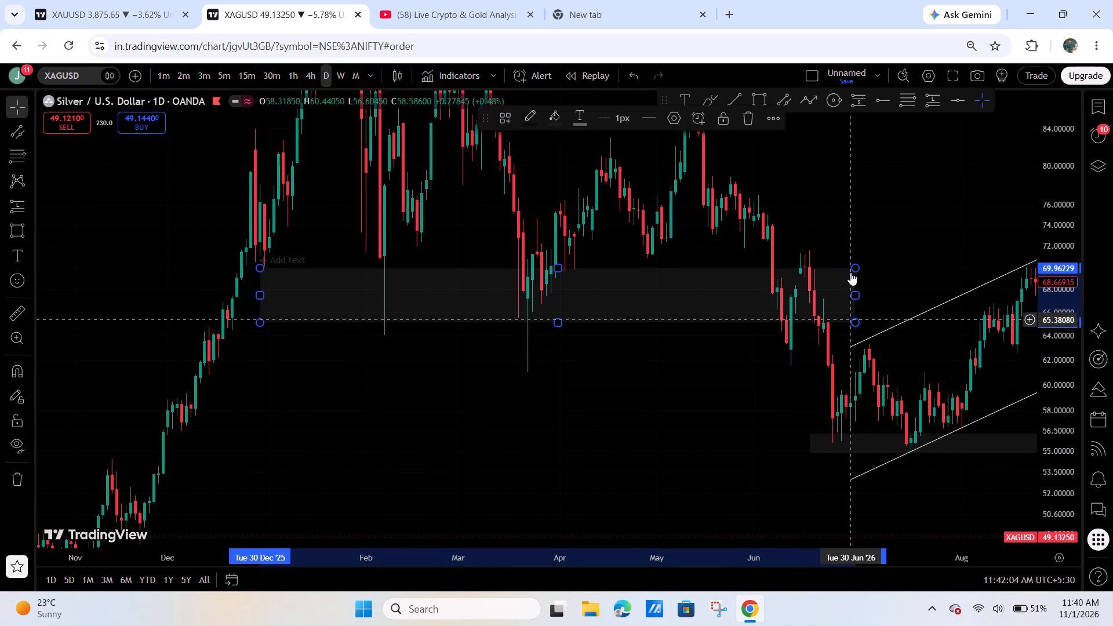
Delete the rising parallel channel from the XAGUSD daily chart.
{"action": "left_click_drag", "start_coordinate": [869, 217], "coordinate": [703, 349]}
{"action": "left_click_drag", "start_coordinate": [613, 254], "coordinate": [691, 399]}
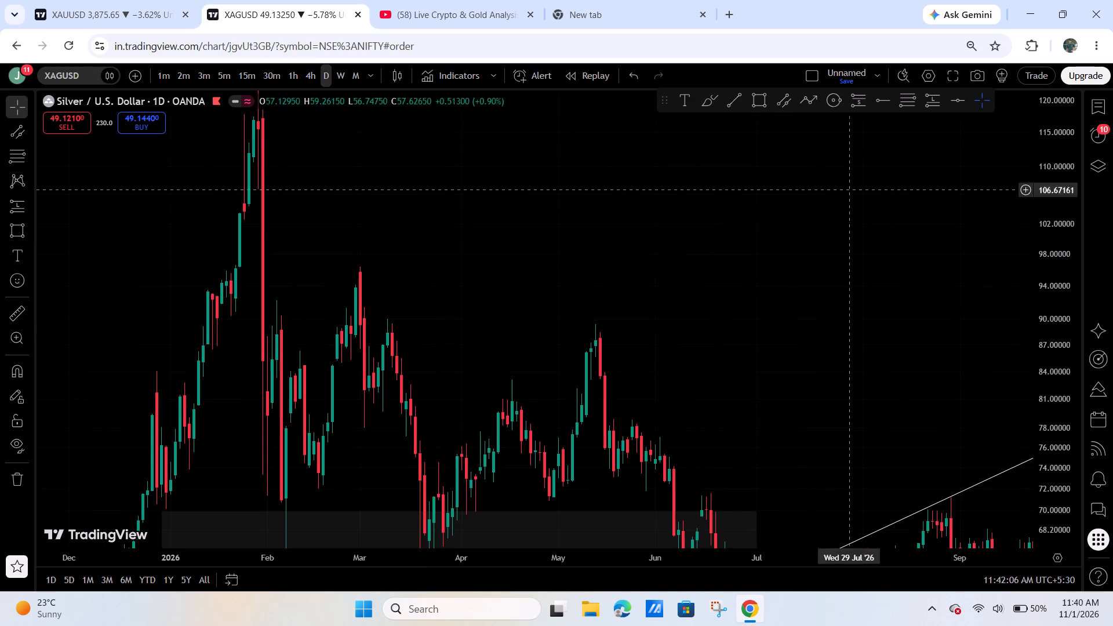
{"action": "left_click_drag", "start_coordinate": [920, 287], "coordinate": [992, 234]}
{"action": "left_click_drag", "start_coordinate": [1065, 234], "coordinate": [1033, 336]}
{"action": "left_click_drag", "start_coordinate": [929, 350], "coordinate": [690, 230]}
{"action": "scroll", "coordinate": [726, 295], "scroll_direction": "down", "scroll_amount": 3}
{"action": "left_click_drag", "start_coordinate": [950, 330], "coordinate": [654, 292]}
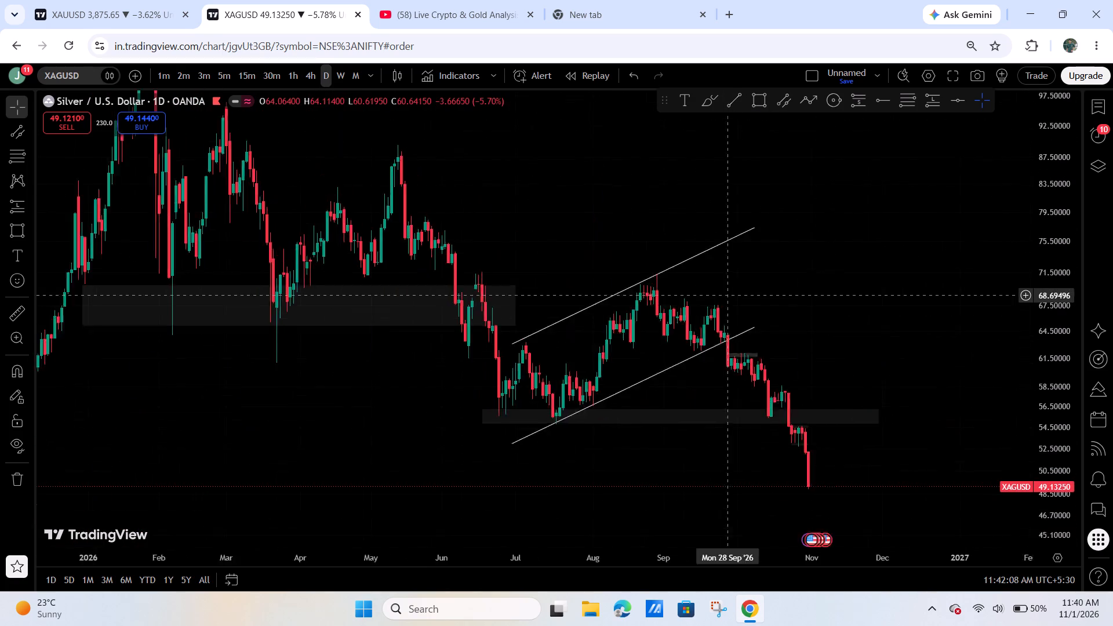
{"action": "left_click_drag", "start_coordinate": [654, 292], "coordinate": [629, 292]}
{"action": "left_click_drag", "start_coordinate": [715, 327], "coordinate": [831, 254]}
{"action": "left_click", "coordinate": [761, 250]}
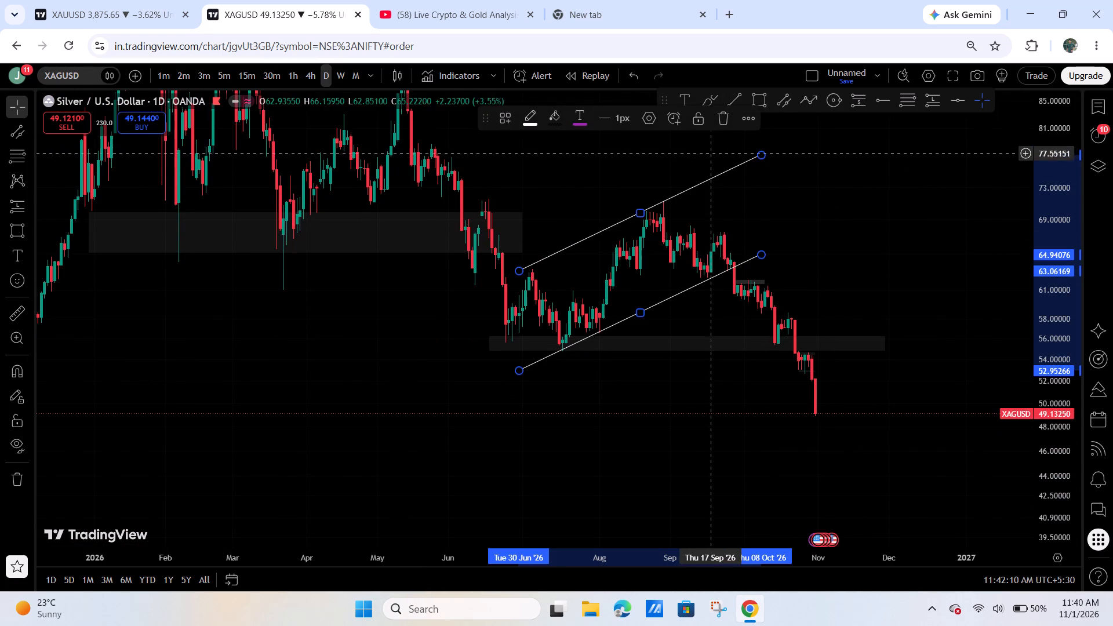
{"action": "left_click", "coordinate": [726, 123]}
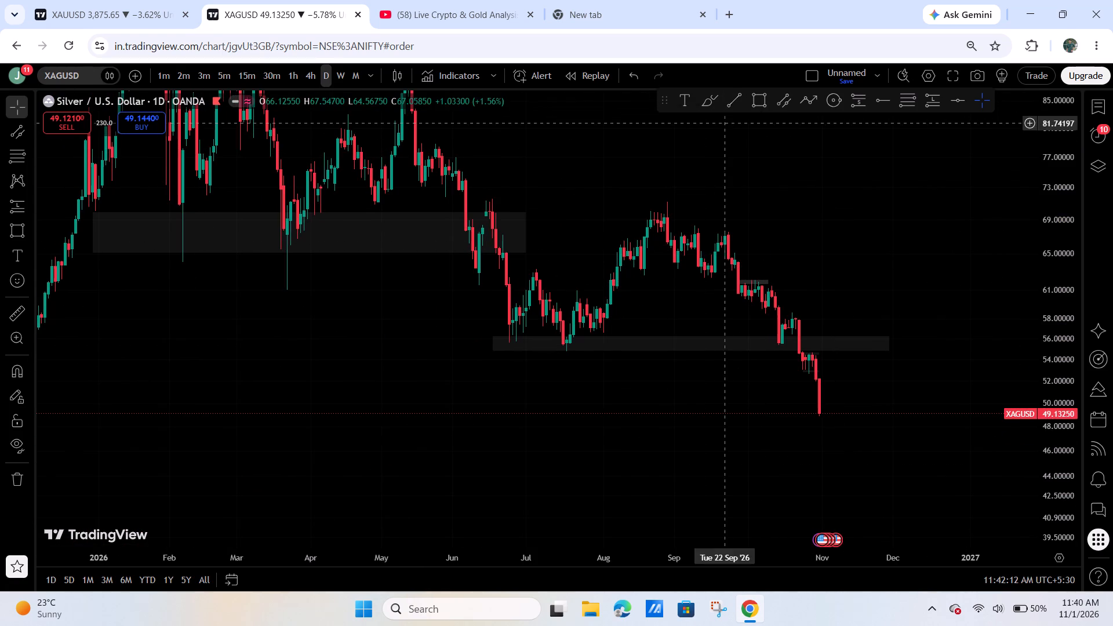
Shorten the upper zone so that it ends in early June.
{"action": "left_click_drag", "start_coordinate": [601, 206], "coordinate": [763, 230]}
{"action": "left_click_drag", "start_coordinate": [672, 254], "coordinate": [642, 259]}
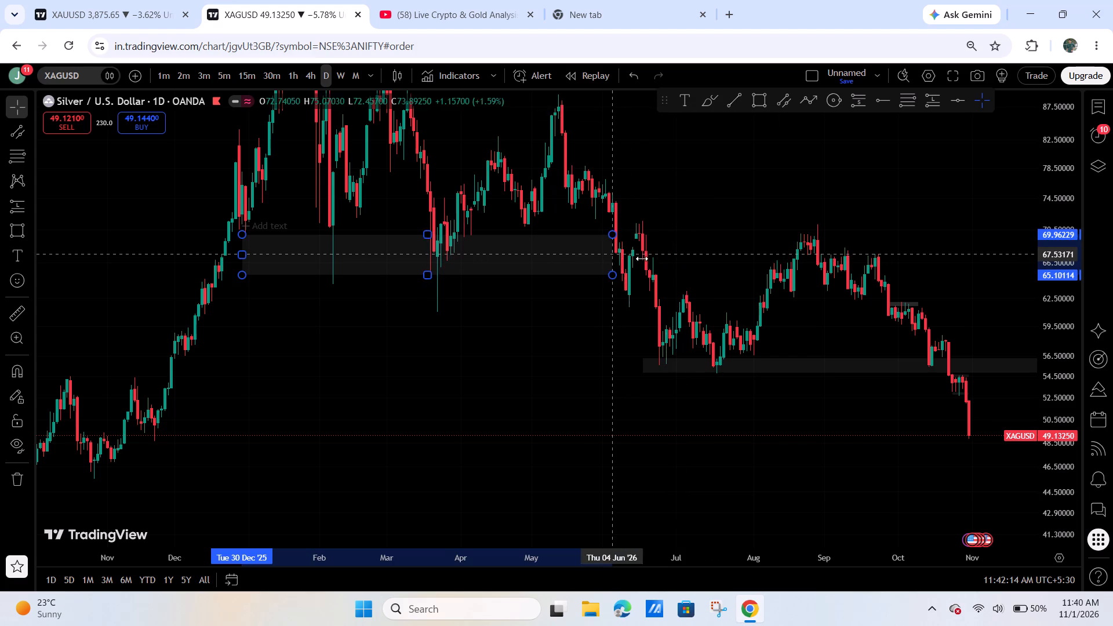
{"action": "left_click_drag", "start_coordinate": [642, 259], "coordinate": [621, 260]}
Shorten the lower zone over the June–July lows to end in late October, with its top edge at about 56.2.
{"action": "left_click_drag", "start_coordinate": [710, 198], "coordinate": [736, 371]}
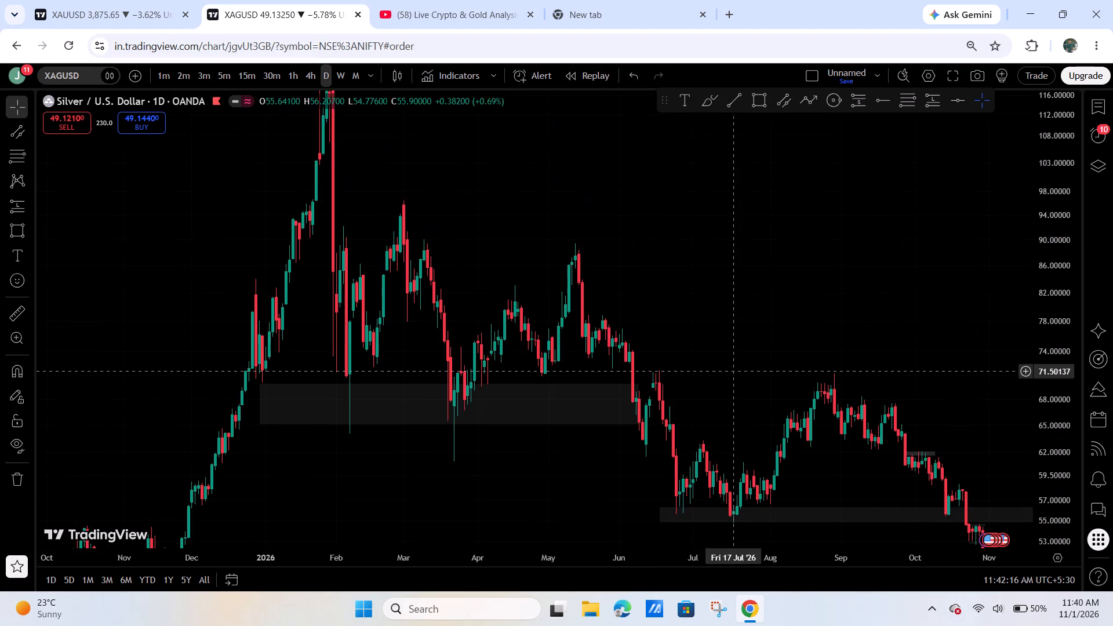
{"action": "left_click_drag", "start_coordinate": [736, 371], "coordinate": [799, 190]}
{"action": "scroll", "coordinate": [854, 373], "scroll_direction": "up", "scroll_amount": 3}
{"action": "left_click_drag", "start_coordinate": [870, 369], "coordinate": [468, 384]}
{"action": "left_click_drag", "start_coordinate": [789, 373], "coordinate": [843, 347]}
{"action": "left_click_drag", "start_coordinate": [818, 313], "coordinate": [705, 311]}
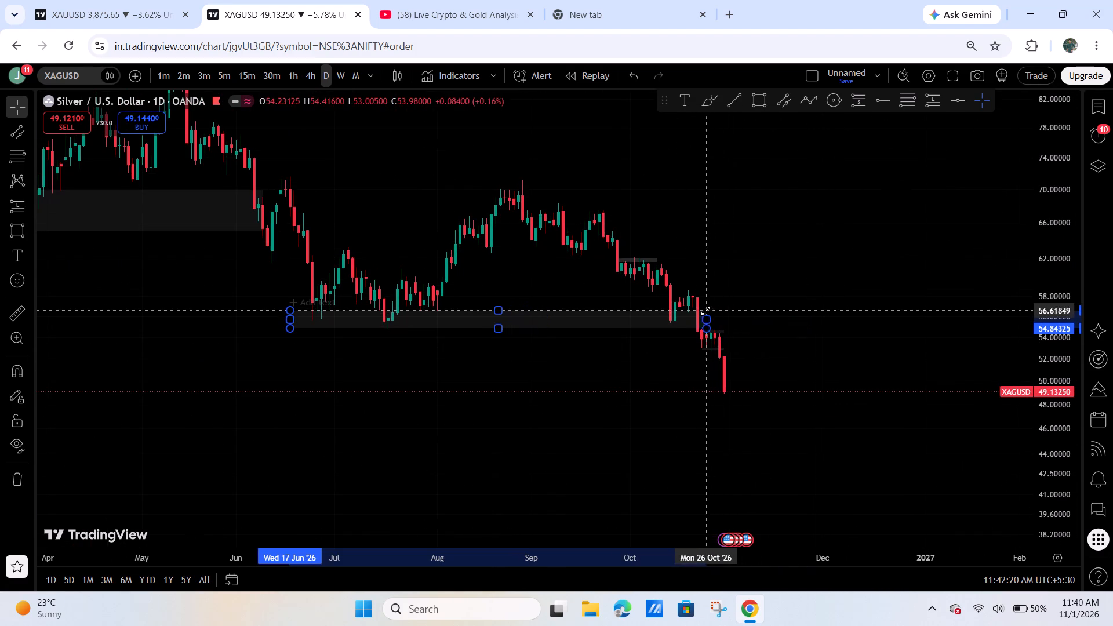
{"action": "left_click_drag", "start_coordinate": [705, 311], "coordinate": [691, 315]}
Examine the October decline on XAGUSD daily relative to the two marked zones.
{"action": "left_click_drag", "start_coordinate": [696, 281], "coordinate": [859, 272]}
{"action": "left_click_drag", "start_coordinate": [1074, 413], "coordinate": [1038, 294]}
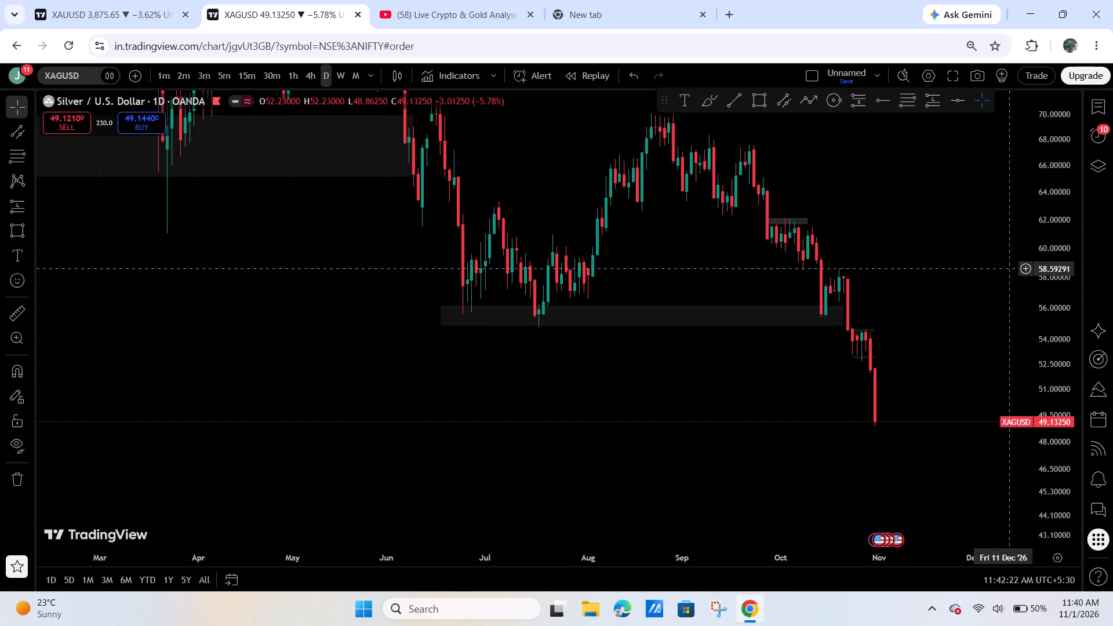
{"action": "left_click_drag", "start_coordinate": [970, 271], "coordinate": [900, 396]}
{"action": "scroll", "coordinate": [897, 397], "scroll_direction": "down", "scroll_amount": 3}
{"action": "left_click_drag", "start_coordinate": [916, 392], "coordinate": [784, 396]}
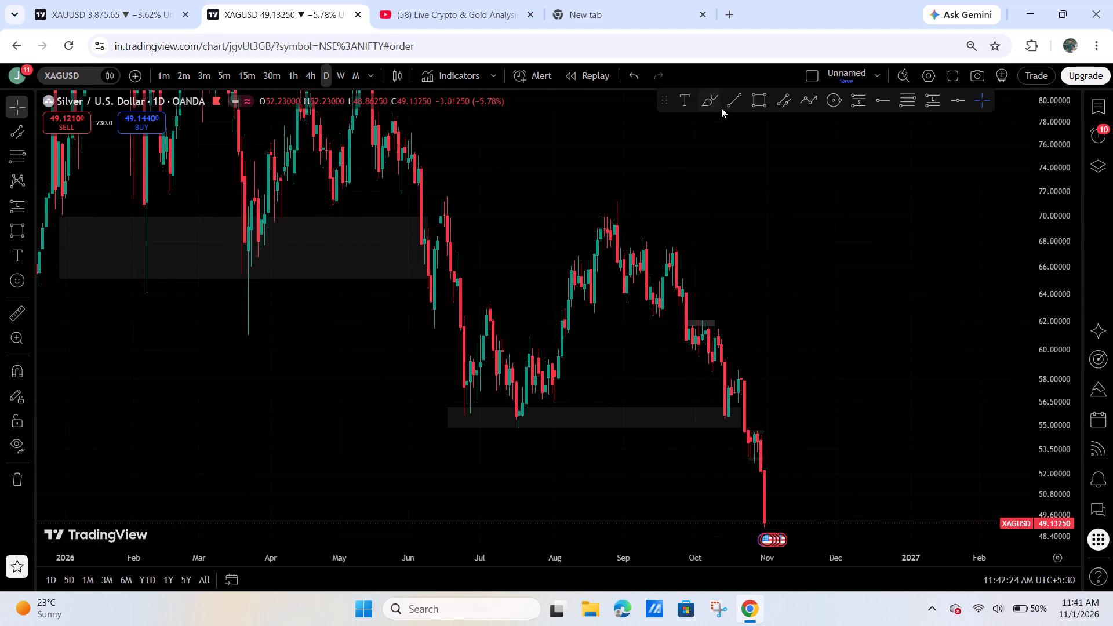
{"action": "left_click_drag", "start_coordinate": [686, 251], "coordinate": [585, 88]}
Switch to the XAUUSD 1h chart and examine the late-October drop.
{"action": "left_click", "coordinate": [266, 0]}
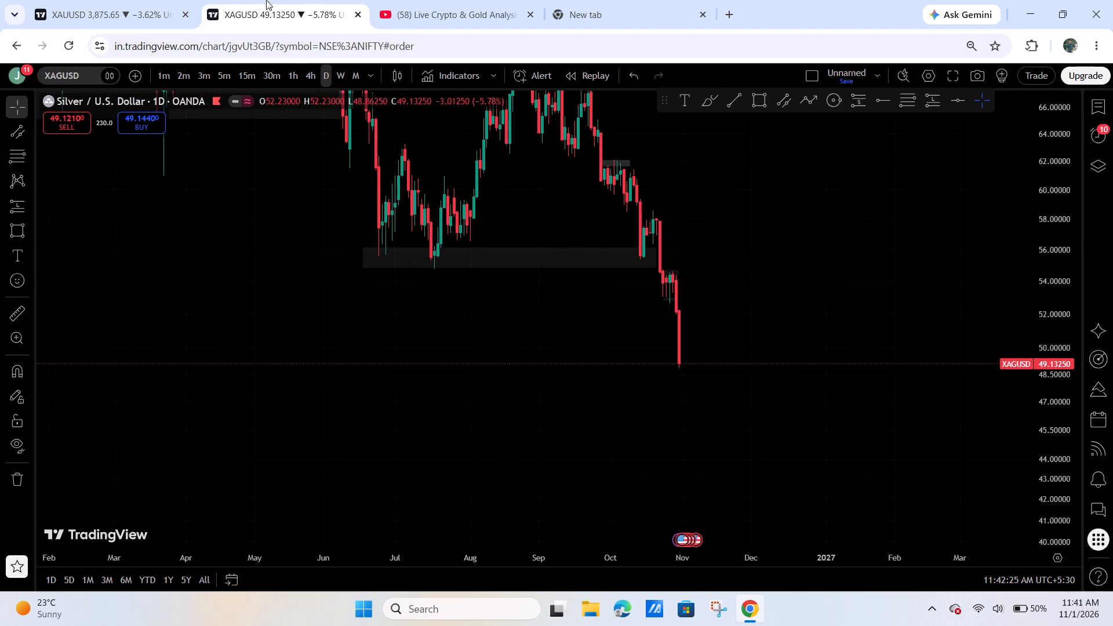
{"action": "left_click", "coordinate": [162, 0]}
{"action": "left_click_drag", "start_coordinate": [846, 392], "coordinate": [893, 212]}
{"action": "left_click_drag", "start_coordinate": [937, 363], "coordinate": [802, 368]}
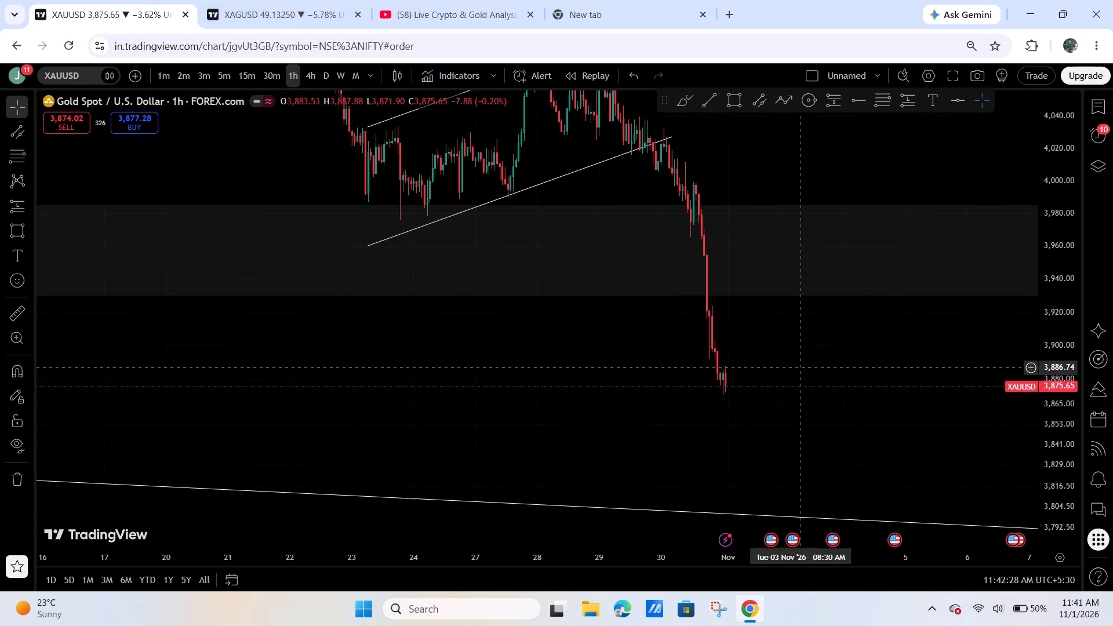
Open the US Dollar Index (DXY) chart from the watchlist and examine its recent 1h price action.
{"action": "left_click", "coordinate": [1106, 106]}
{"action": "left_click", "coordinate": [987, 190]}
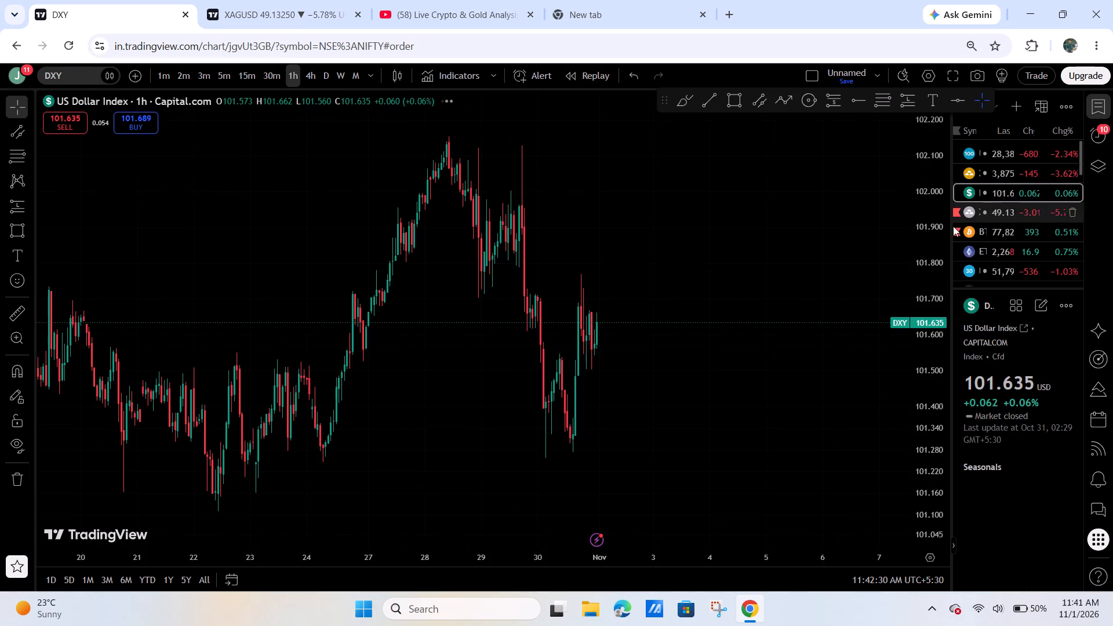
{"action": "scroll", "coordinate": [830, 300], "scroll_direction": "down", "scroll_amount": 2}
{"action": "scroll", "coordinate": [701, 384], "scroll_direction": "down", "scroll_amount": 3}
{"action": "left_click_drag", "start_coordinate": [913, 273], "coordinate": [905, 318]}
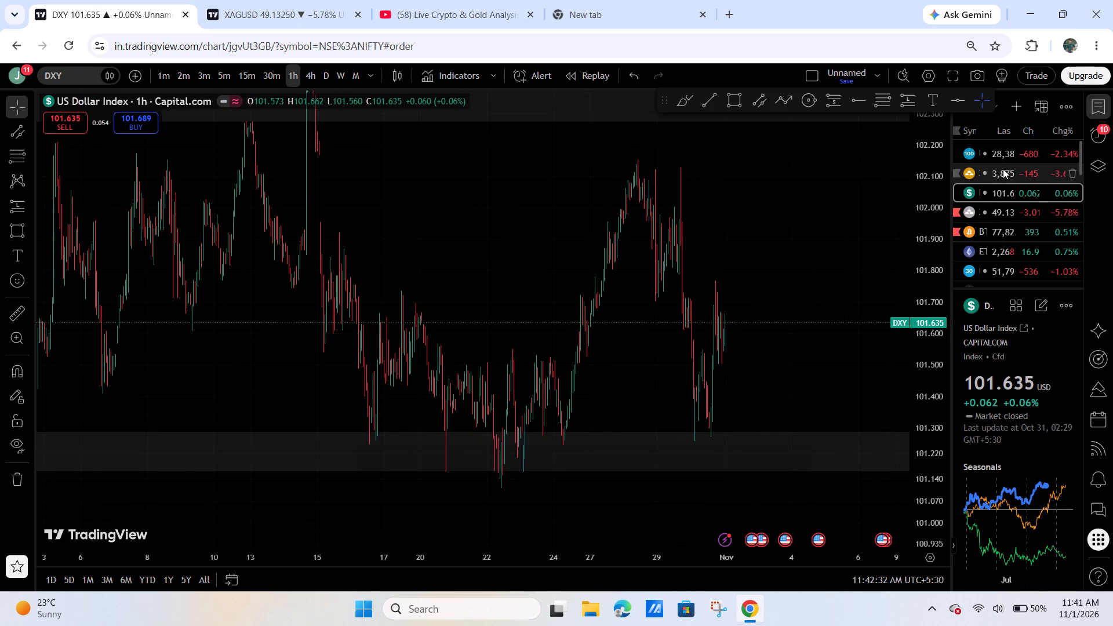
Open the US Tech 100 Index (USTEC) chart from the watchlist.
{"action": "left_click", "coordinate": [1003, 168]}
{"action": "left_click", "coordinate": [1005, 152]}
{"action": "scroll", "coordinate": [826, 339], "scroll_direction": "up", "scroll_amount": 4}
{"action": "scroll", "coordinate": [746, 361], "scroll_direction": "up", "scroll_amount": 5}
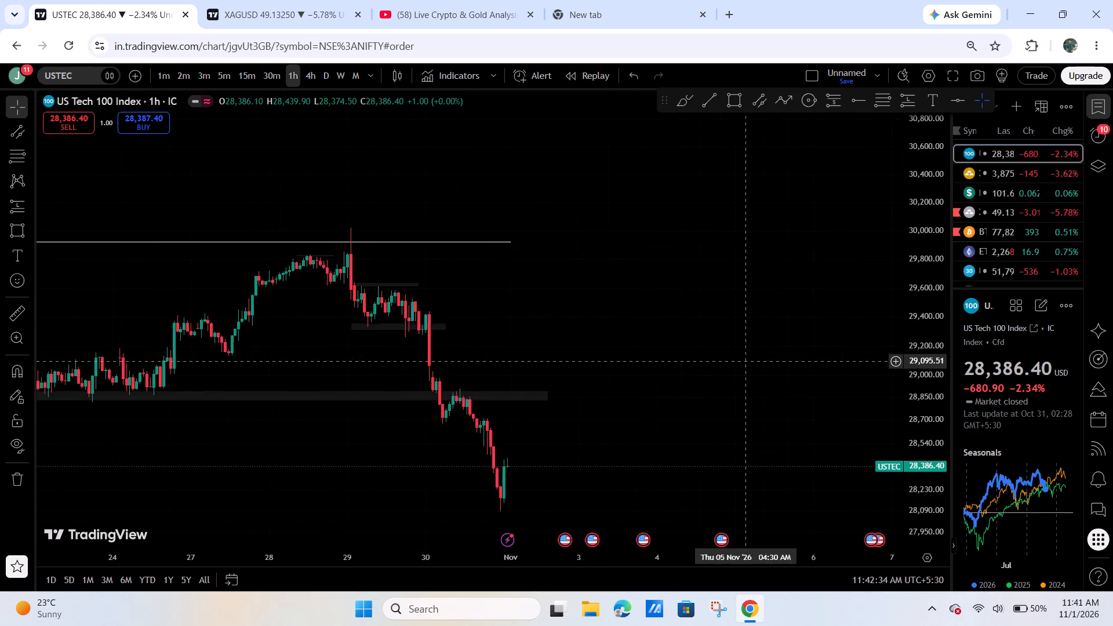
{"action": "left_click", "coordinate": [1015, 176]}
{"action": "left_click_drag", "start_coordinate": [671, 375], "coordinate": [932, 212]}
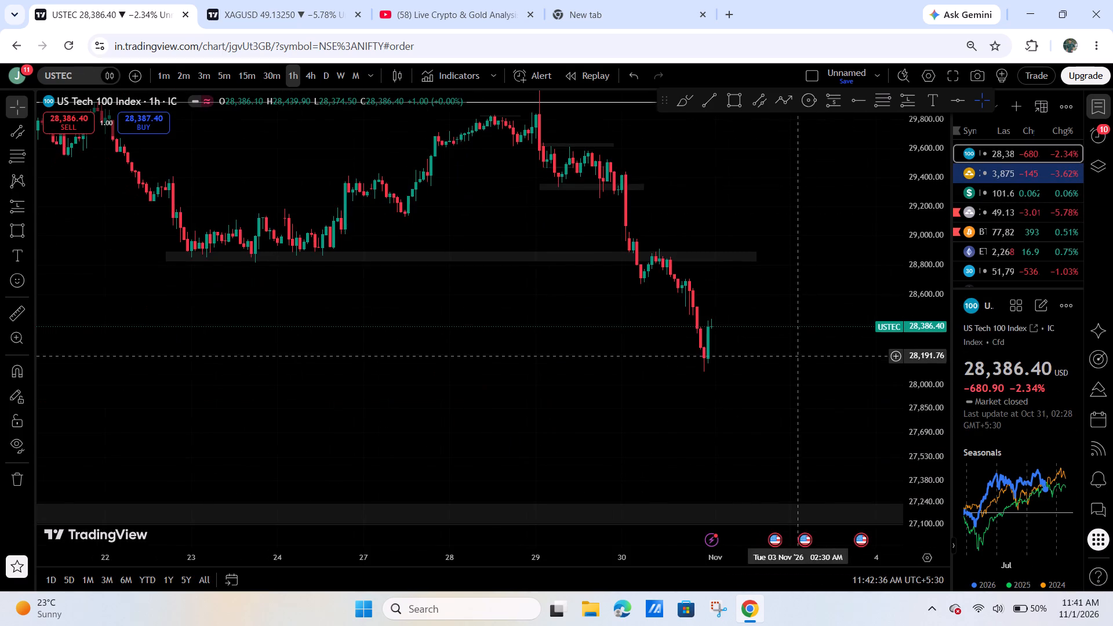
{"action": "scroll", "coordinate": [785, 356], "scroll_direction": "up", "scroll_amount": 4}
Switch the USTEC chart to the 4h timeframe, with the price history since August in view.
{"action": "left_click", "coordinate": [308, 78]}
{"action": "scroll", "coordinate": [695, 354], "scroll_direction": "down", "scroll_amount": 4}
{"action": "left_click_drag", "start_coordinate": [800, 279], "coordinate": [812, 405]}
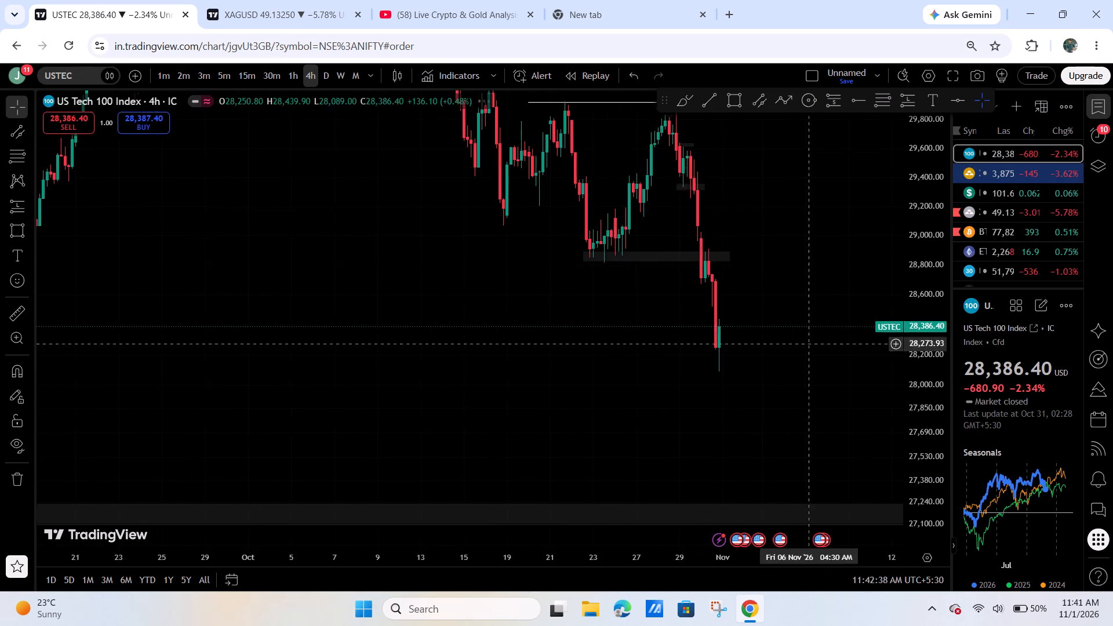
{"action": "left_click_drag", "start_coordinate": [812, 405], "coordinate": [816, 486]}
{"action": "left_click_drag", "start_coordinate": [823, 380], "coordinate": [915, 321]}
{"action": "left_click_drag", "start_coordinate": [942, 271], "coordinate": [858, 419]}
{"action": "scroll", "coordinate": [787, 431], "scroll_direction": "down", "scroll_amount": 4}
{"action": "left_click_drag", "start_coordinate": [746, 405], "coordinate": [551, 434]}
{"action": "scroll", "coordinate": [555, 434], "scroll_direction": "down", "scroll_amount": 4}
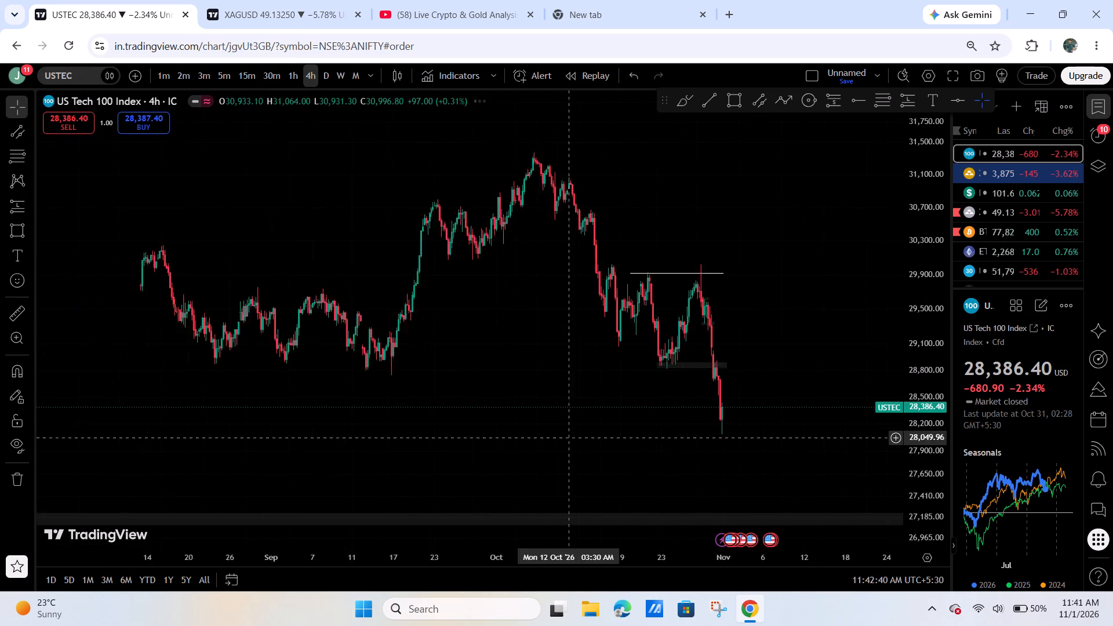
{"action": "scroll", "coordinate": [676, 420], "scroll_direction": "up", "scroll_amount": 3}
Select the invisible rectangle near the USTEC October high and set its border to white and its fill to light grey.
{"action": "left_click_drag", "start_coordinate": [636, 156], "coordinate": [602, 172]}
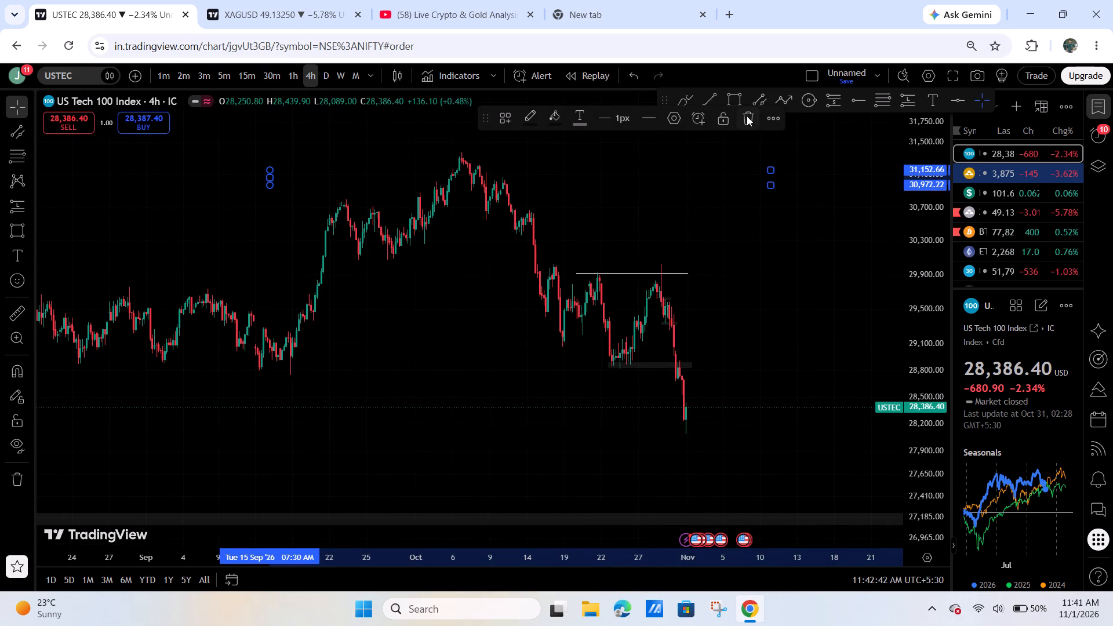
{"action": "left_click", "coordinate": [707, 199]}
{"action": "left_click_drag", "start_coordinate": [757, 224], "coordinate": [719, 280]}
{"action": "left_click", "coordinate": [735, 210]}
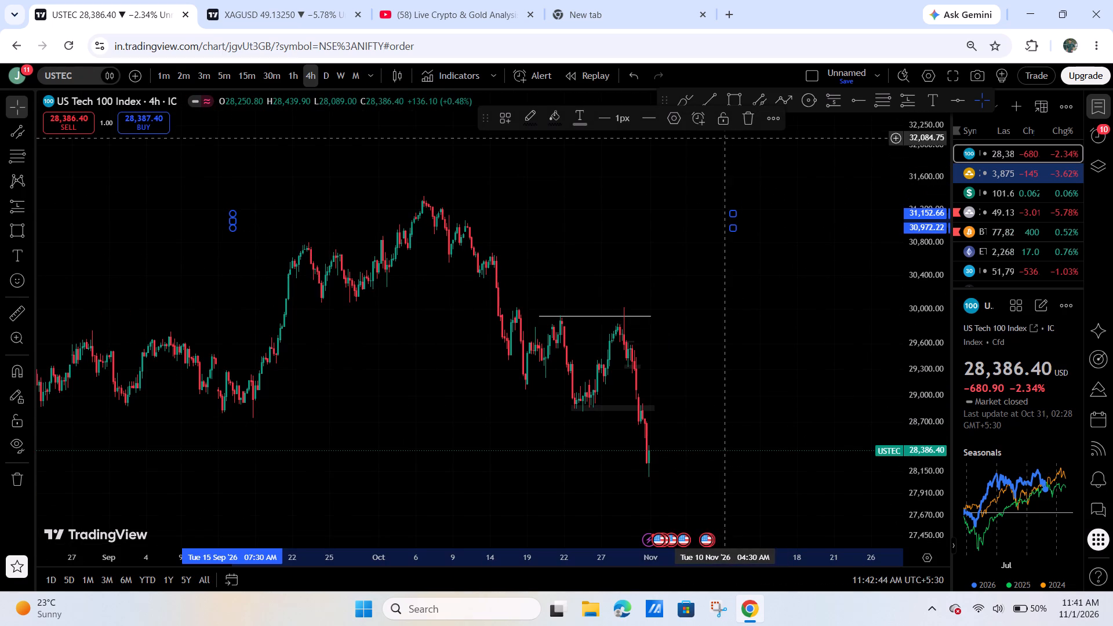
{"action": "left_click", "coordinate": [549, 121]}
{"action": "left_click", "coordinate": [533, 120]}
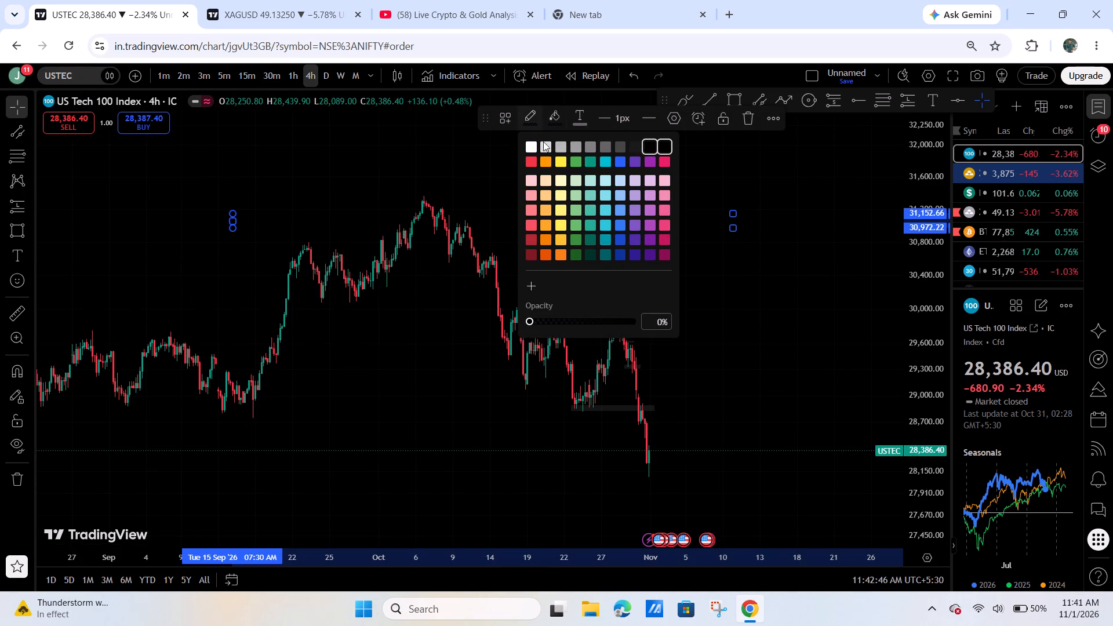
{"action": "left_click", "coordinate": [534, 141]}
{"action": "left_click_drag", "start_coordinate": [544, 118], "coordinate": [556, 118]}
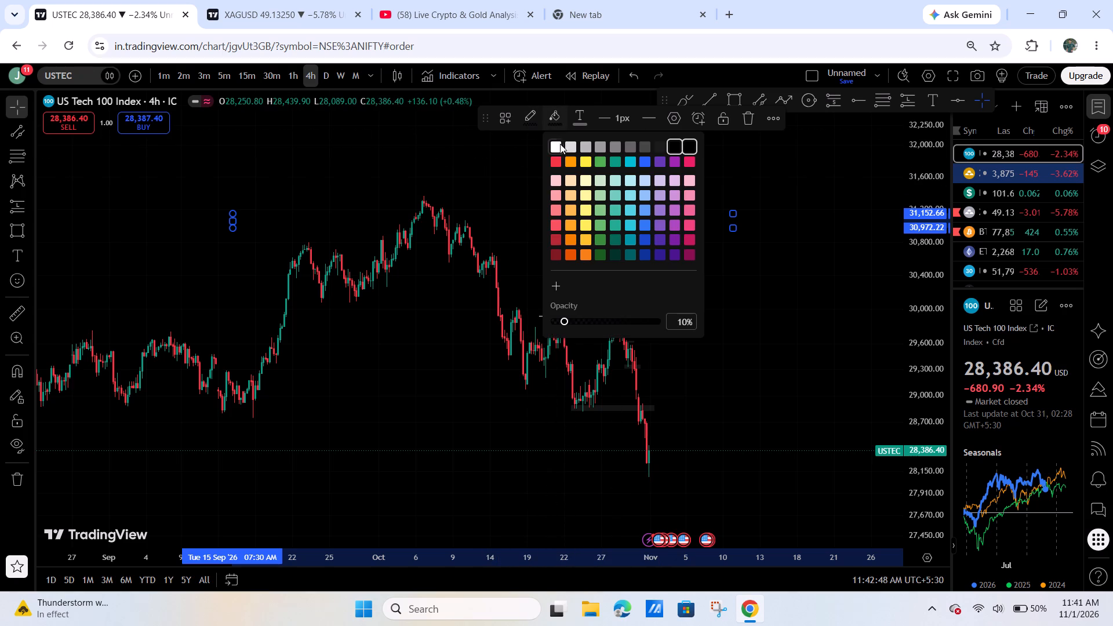
{"action": "left_click", "coordinate": [585, 143]}
Move and resize that rectangle over the October high, about 31,400 to 31,150, from mid-September to early November.
{"action": "scroll", "coordinate": [675, 281], "scroll_direction": "down", "scroll_amount": 2}
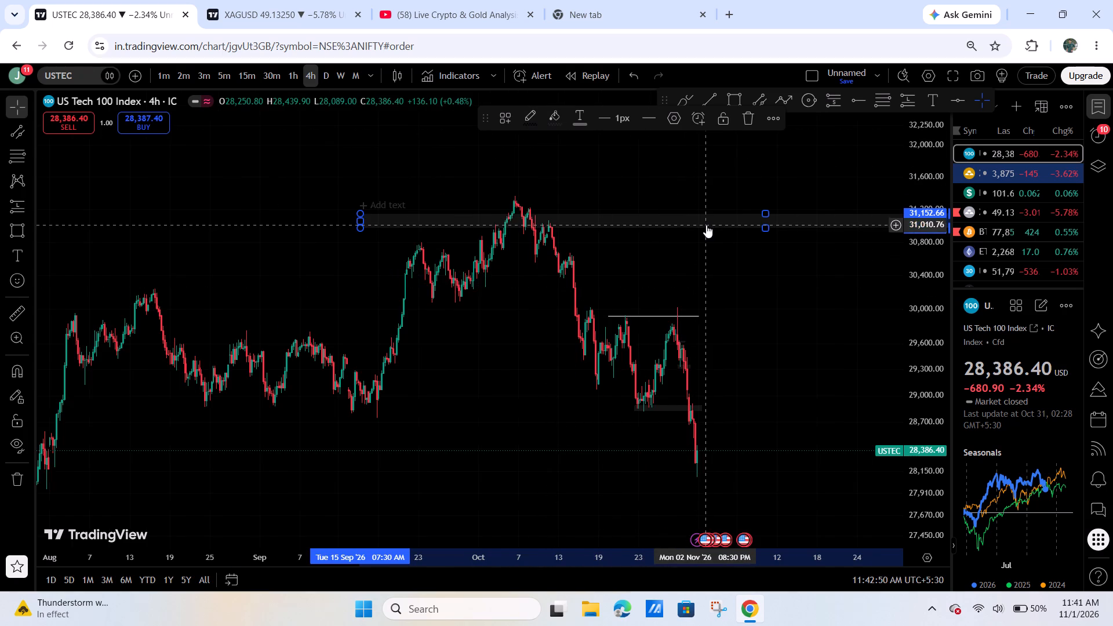
{"action": "left_click_drag", "start_coordinate": [707, 216], "coordinate": [644, 198]}
{"action": "left_click_drag", "start_coordinate": [741, 245], "coordinate": [497, 271]}
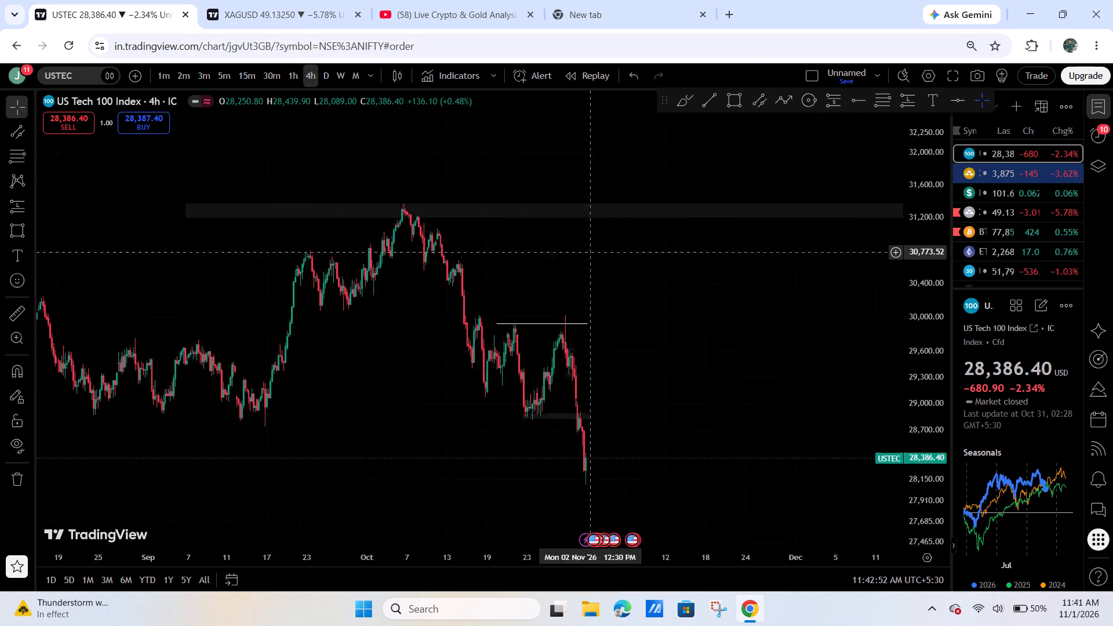
{"action": "left_click_drag", "start_coordinate": [497, 271], "coordinate": [368, 286]}
{"action": "left_click_drag", "start_coordinate": [774, 236], "coordinate": [399, 272]}
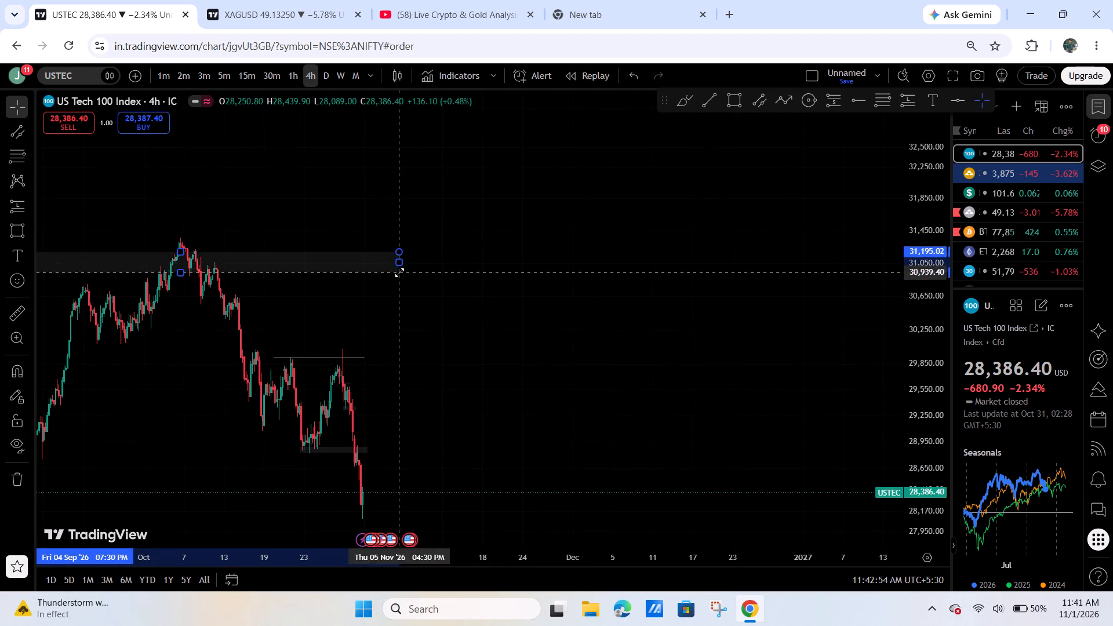
{"action": "left_click_drag", "start_coordinate": [399, 272], "coordinate": [420, 234]}
{"action": "left_click_drag", "start_coordinate": [408, 286], "coordinate": [820, 287]}
{"action": "scroll", "coordinate": [802, 304], "scroll_direction": "down", "scroll_amount": 3}
{"action": "left_click_drag", "start_coordinate": [796, 308], "coordinate": [608, 303]}
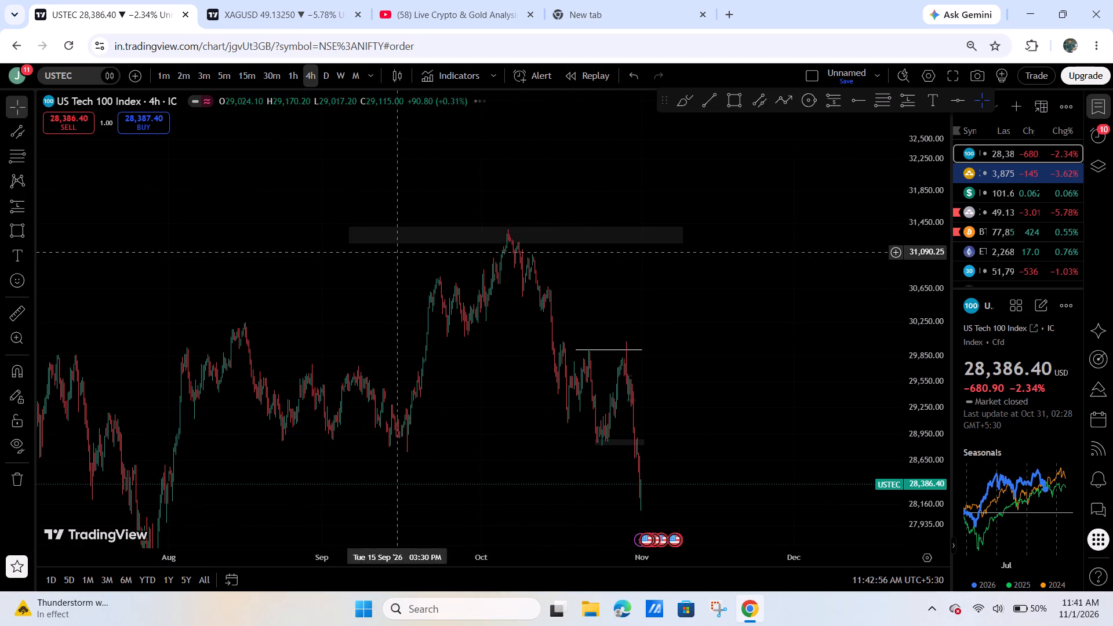
{"action": "left_click_drag", "start_coordinate": [348, 243], "coordinate": [388, 248]}
Extend the zone under the late-October lows back to about mid-August and size it from about 28,930 to 28,777.
{"action": "left_click_drag", "start_coordinate": [630, 322], "coordinate": [740, 215]}
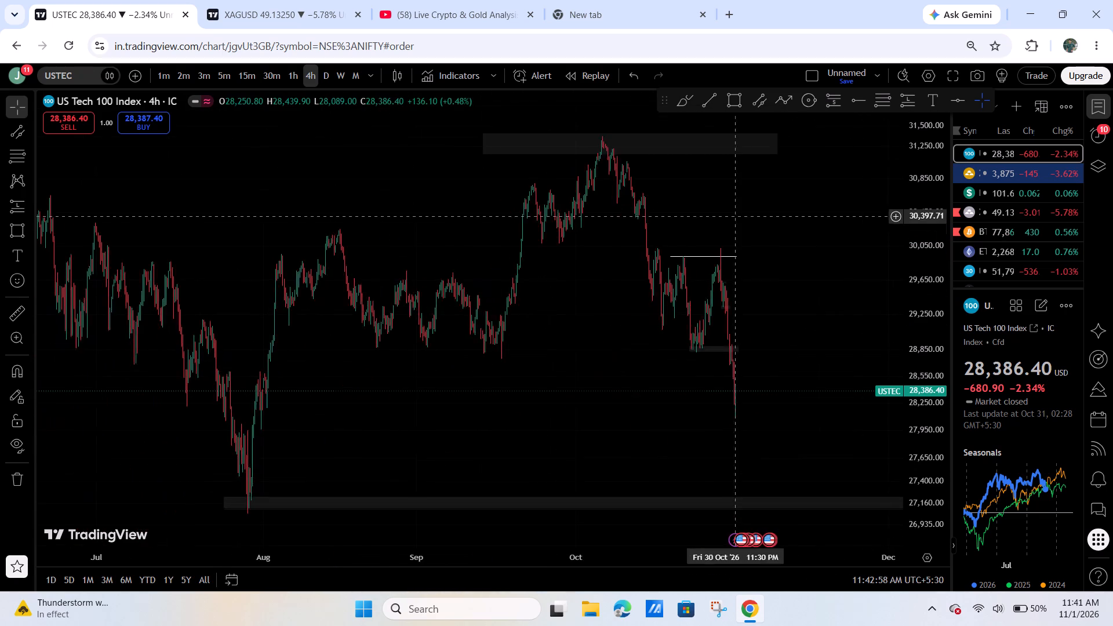
{"action": "scroll", "coordinate": [739, 340], "scroll_direction": "up", "scroll_amount": 6}
{"action": "left_click_drag", "start_coordinate": [698, 351], "coordinate": [748, 311]}
{"action": "left_click_drag", "start_coordinate": [581, 318], "coordinate": [392, 327]}
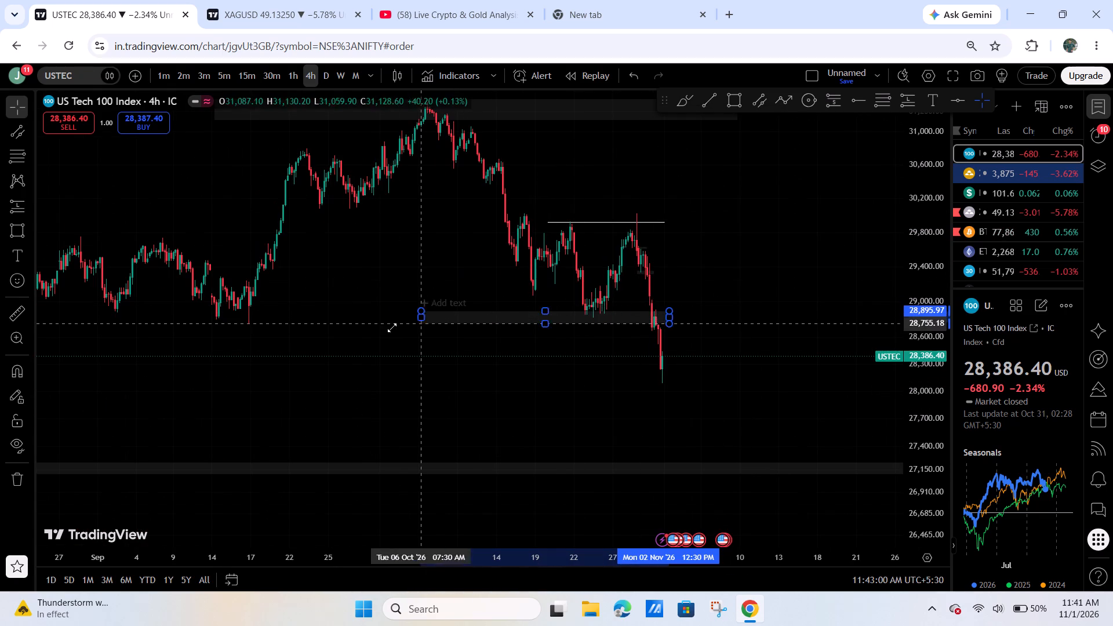
{"action": "left_click_drag", "start_coordinate": [392, 327], "coordinate": [90, 322]}
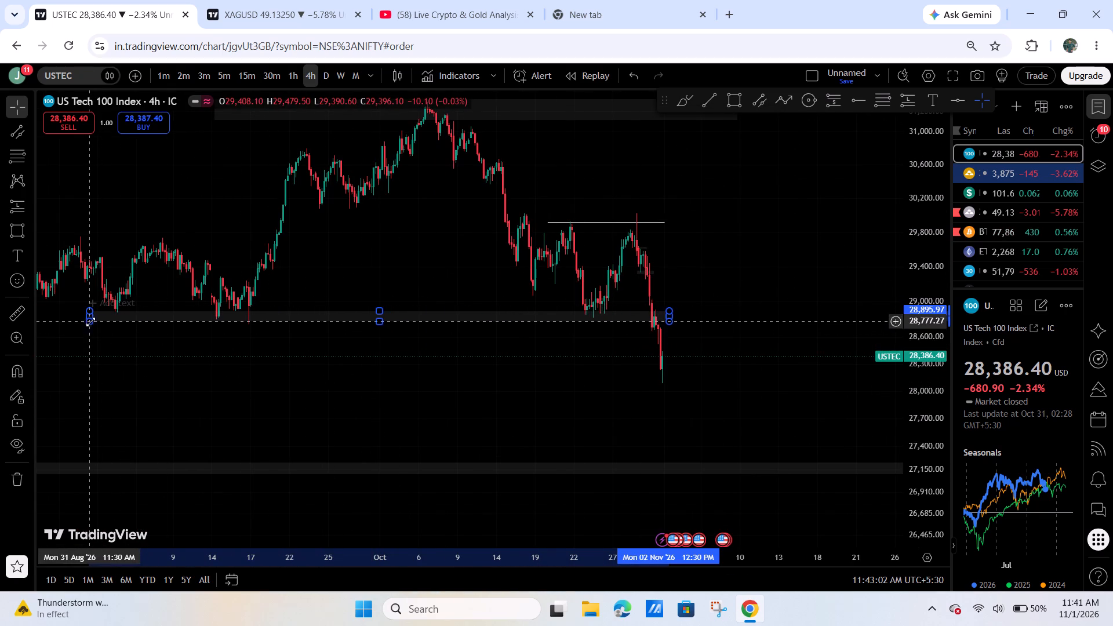
{"action": "scroll", "coordinate": [421, 367], "scroll_direction": "down", "scroll_amount": 5}
{"action": "left_click_drag", "start_coordinate": [590, 309], "coordinate": [535, 301]}
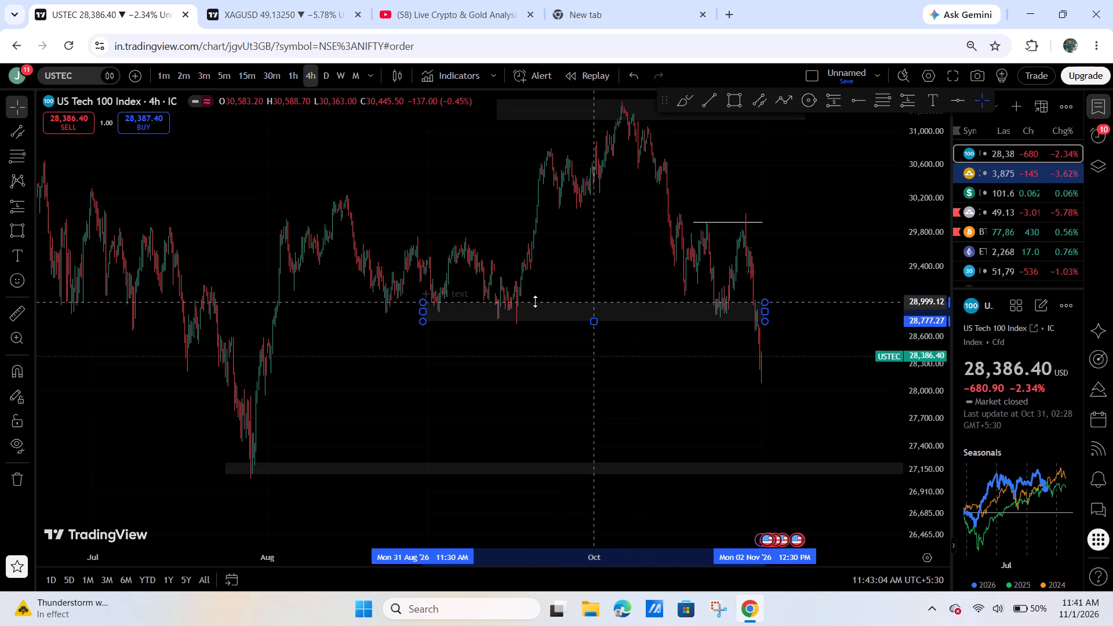
{"action": "left_click_drag", "start_coordinate": [535, 301], "coordinate": [470, 308]}
{"action": "left_click_drag", "start_coordinate": [420, 315], "coordinate": [395, 315]}
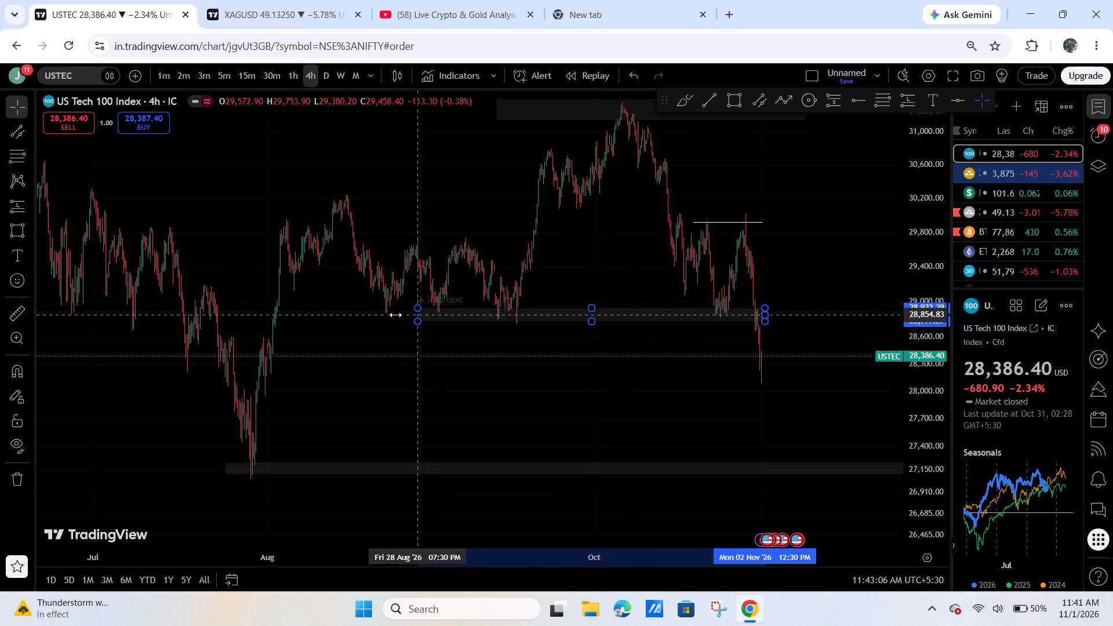
{"action": "left_click_drag", "start_coordinate": [395, 315], "coordinate": [328, 319]}
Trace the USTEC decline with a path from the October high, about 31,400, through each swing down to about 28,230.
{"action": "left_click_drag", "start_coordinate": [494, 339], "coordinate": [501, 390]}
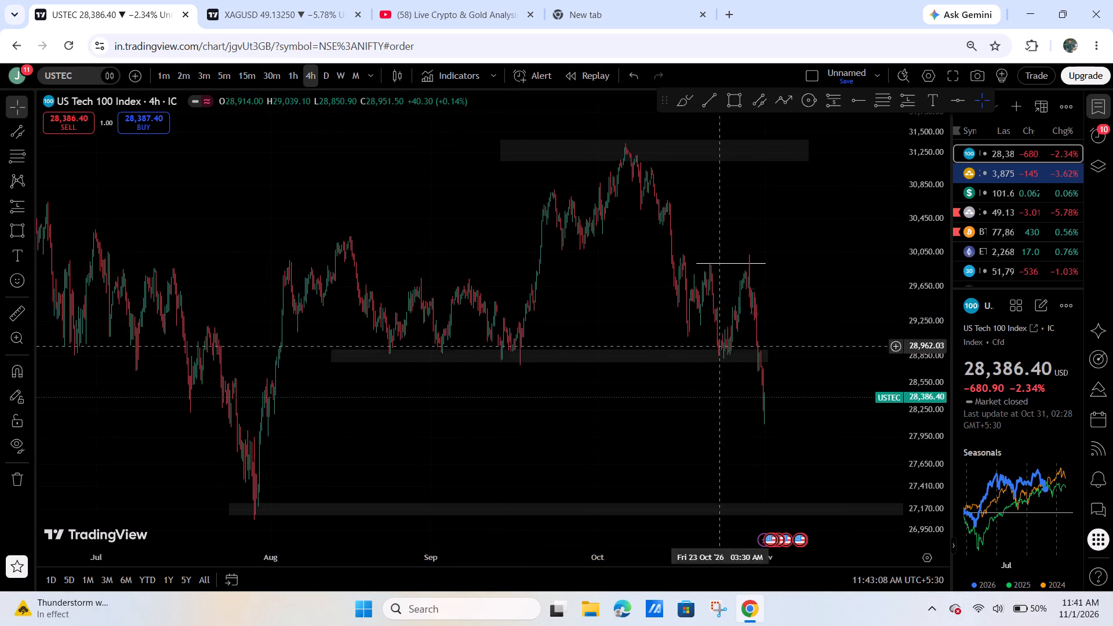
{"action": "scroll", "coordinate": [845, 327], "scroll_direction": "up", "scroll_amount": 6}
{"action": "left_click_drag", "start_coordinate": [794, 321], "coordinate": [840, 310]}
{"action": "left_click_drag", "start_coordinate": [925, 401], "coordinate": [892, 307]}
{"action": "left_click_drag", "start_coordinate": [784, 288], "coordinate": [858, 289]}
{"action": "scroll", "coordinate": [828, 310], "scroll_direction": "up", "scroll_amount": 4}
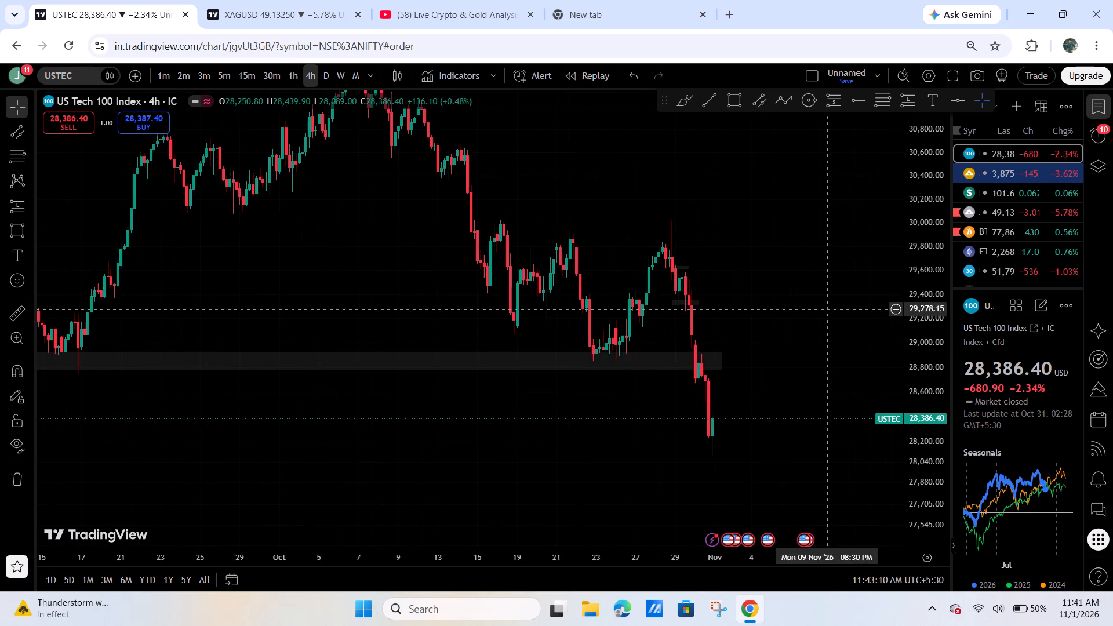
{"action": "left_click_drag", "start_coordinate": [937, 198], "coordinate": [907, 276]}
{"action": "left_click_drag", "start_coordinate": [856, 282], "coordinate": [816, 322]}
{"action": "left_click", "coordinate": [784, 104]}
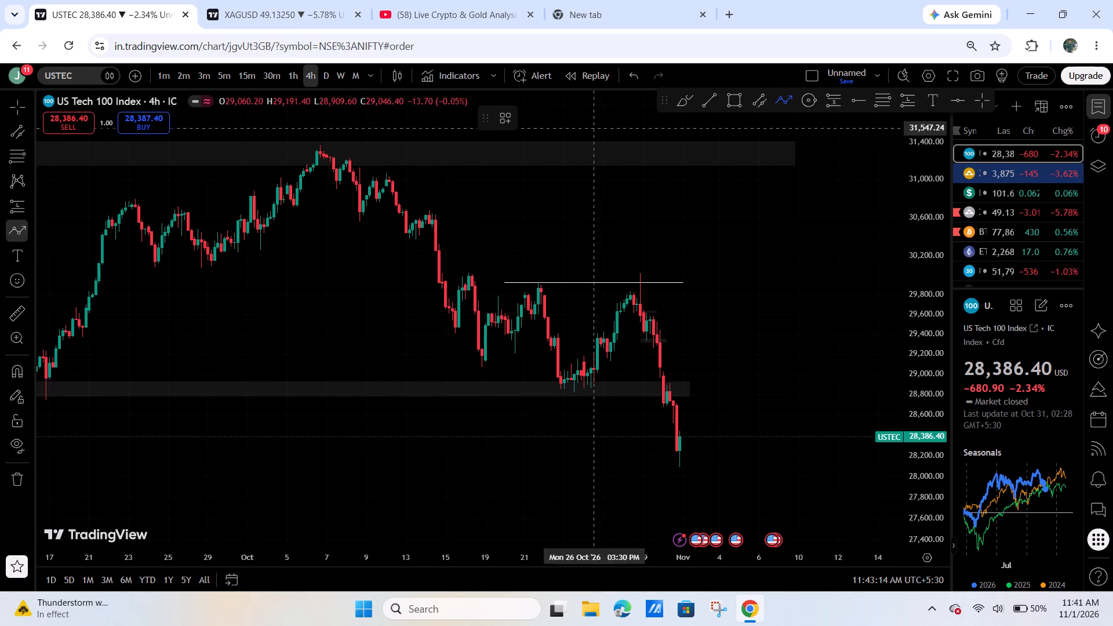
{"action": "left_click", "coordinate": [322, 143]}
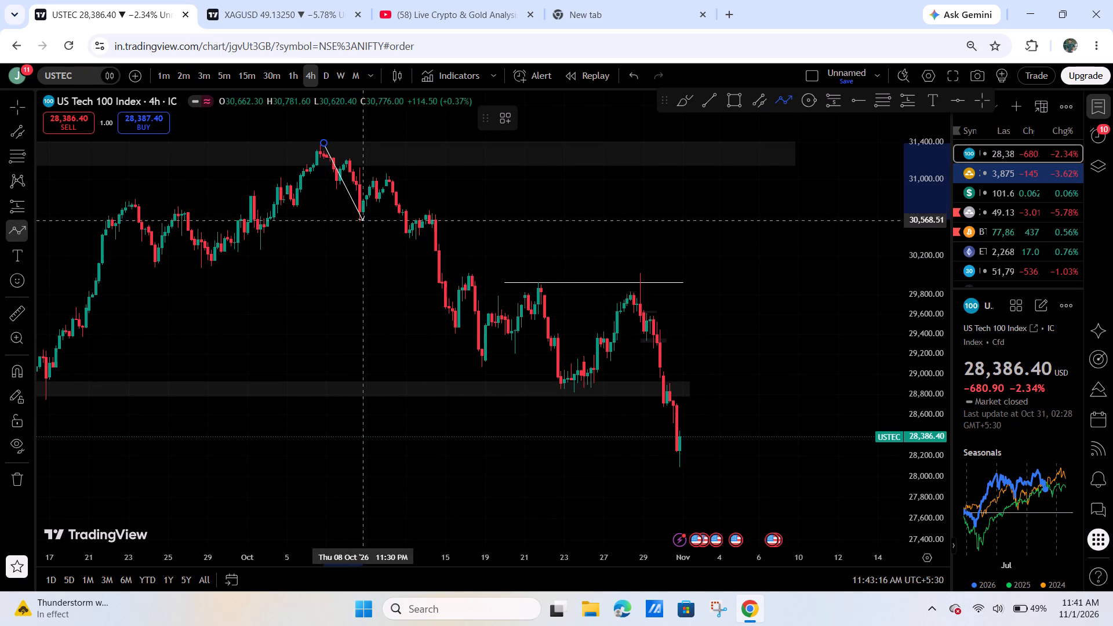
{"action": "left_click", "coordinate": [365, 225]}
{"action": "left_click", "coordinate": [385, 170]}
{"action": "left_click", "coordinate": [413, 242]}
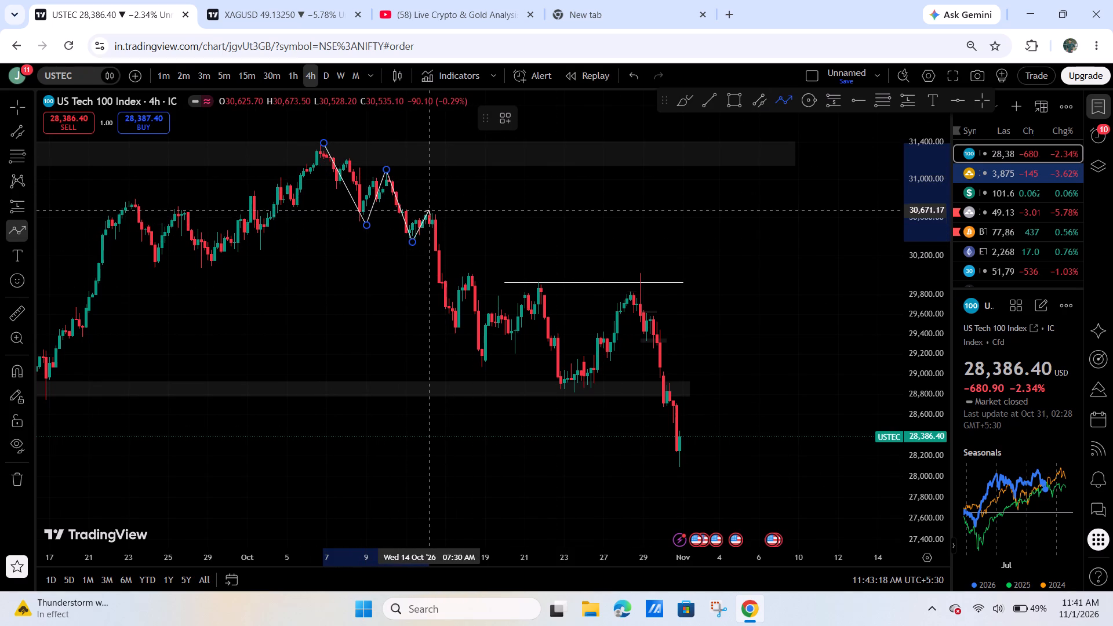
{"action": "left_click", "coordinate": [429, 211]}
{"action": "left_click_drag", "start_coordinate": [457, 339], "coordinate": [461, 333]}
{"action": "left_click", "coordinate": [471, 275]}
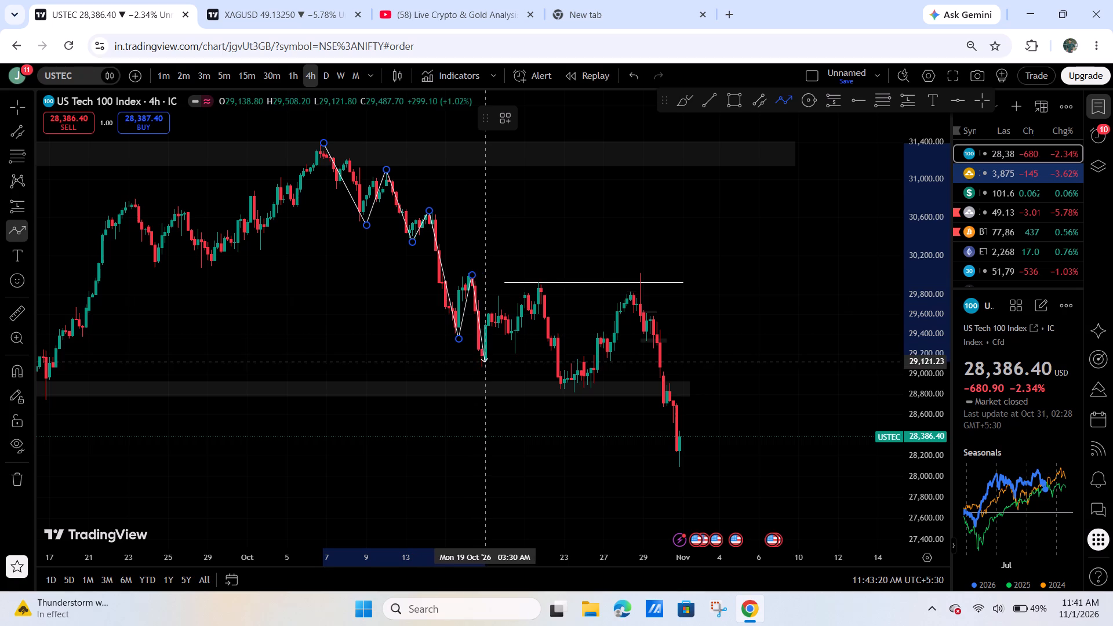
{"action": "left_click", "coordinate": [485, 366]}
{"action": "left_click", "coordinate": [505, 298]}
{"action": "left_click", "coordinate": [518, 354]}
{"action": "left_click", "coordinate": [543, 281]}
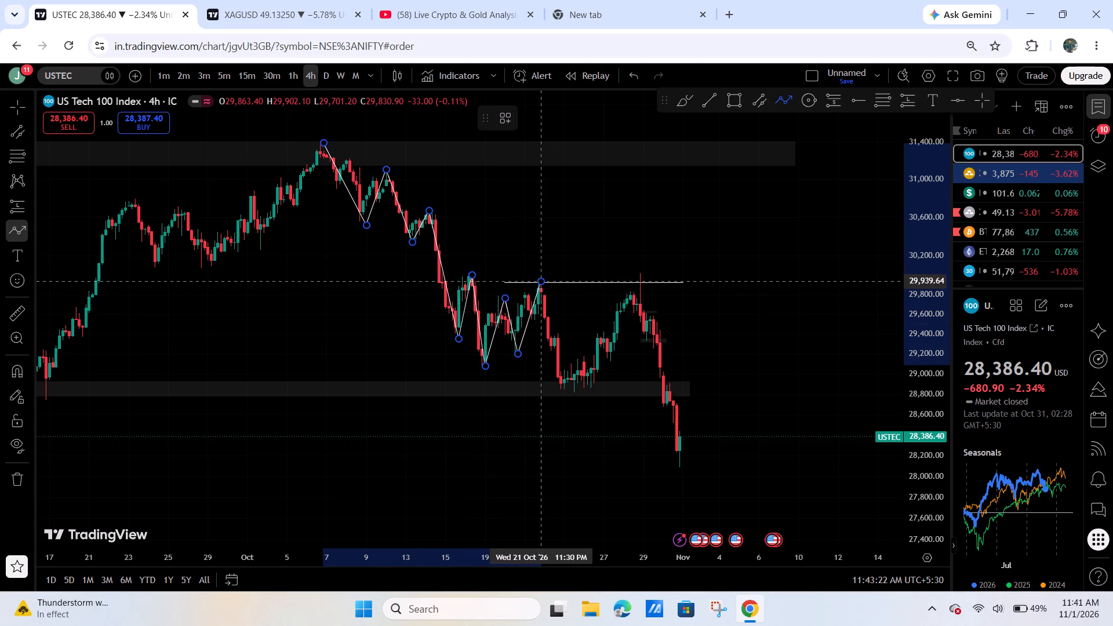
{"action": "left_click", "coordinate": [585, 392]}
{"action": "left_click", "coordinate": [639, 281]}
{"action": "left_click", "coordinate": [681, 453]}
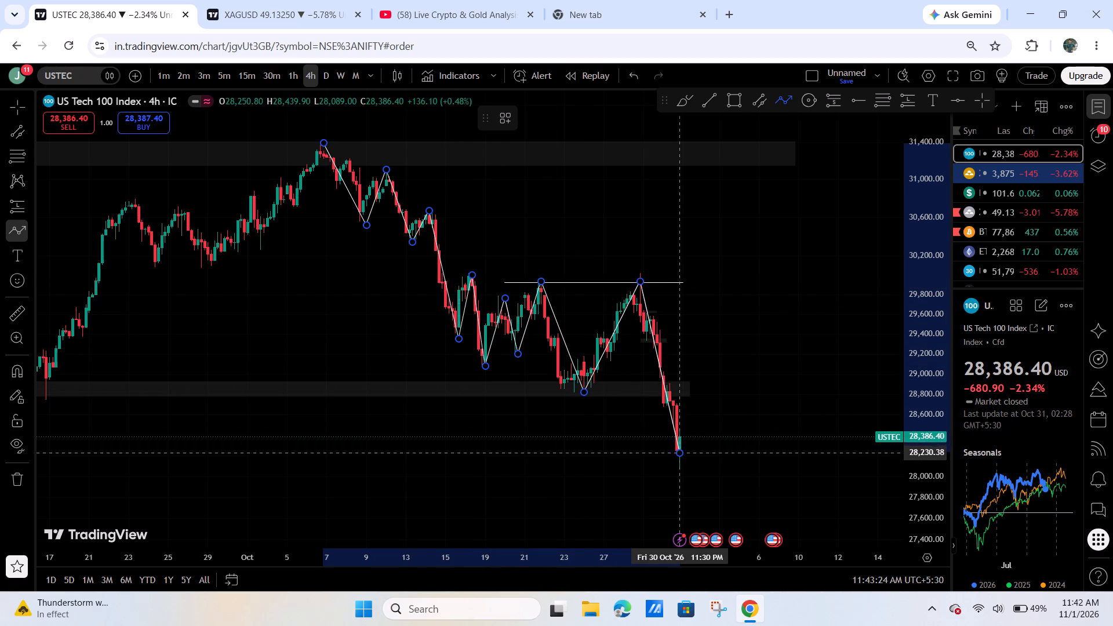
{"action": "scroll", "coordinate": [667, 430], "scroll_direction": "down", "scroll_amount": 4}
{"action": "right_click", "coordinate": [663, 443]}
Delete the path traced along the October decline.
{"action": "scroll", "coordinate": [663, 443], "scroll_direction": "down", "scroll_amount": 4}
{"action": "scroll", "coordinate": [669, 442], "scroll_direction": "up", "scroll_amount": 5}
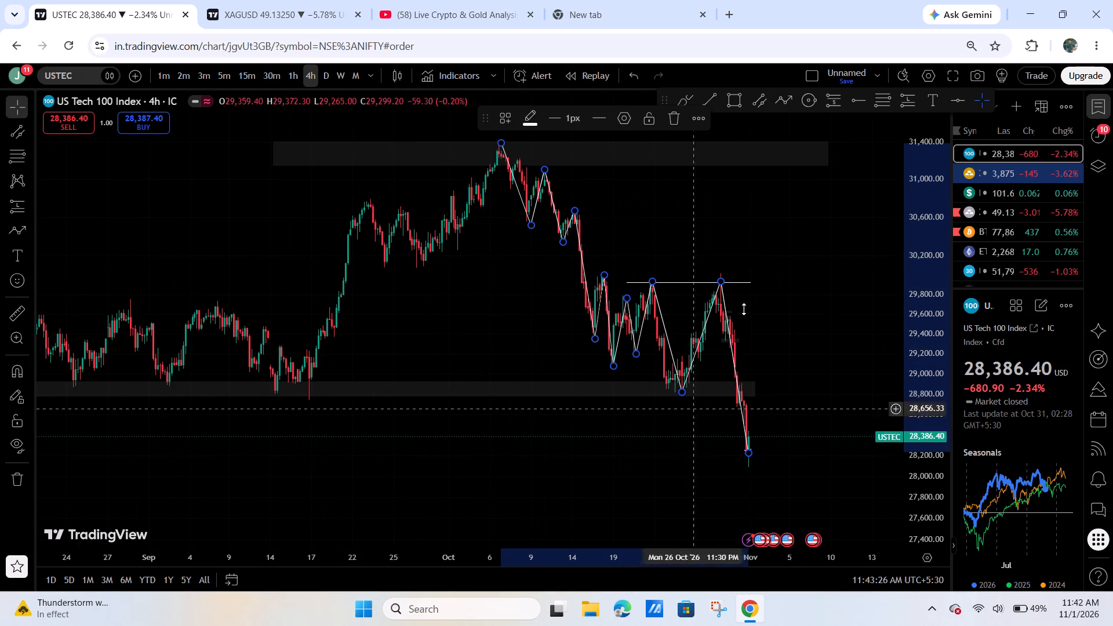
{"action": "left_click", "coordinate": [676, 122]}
Shift the horizontal line across the late-October USTEC highs slightly earlier, keeping it at about 29,930.
{"action": "scroll", "coordinate": [789, 444], "scroll_direction": "up", "scroll_amount": 6}
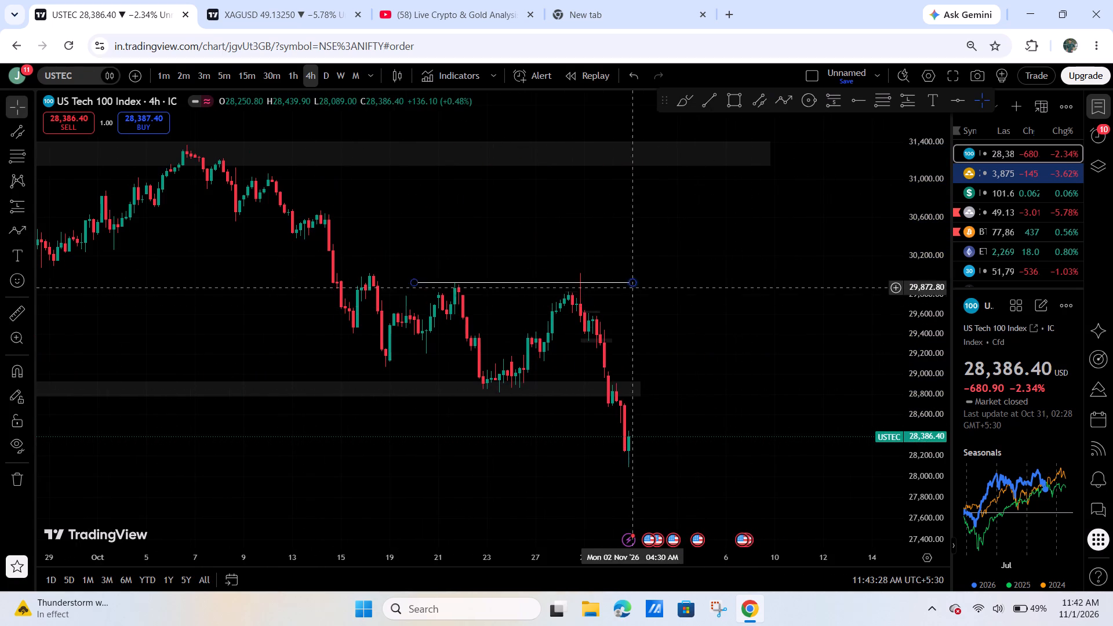
{"action": "left_click_drag", "start_coordinate": [612, 282], "coordinate": [586, 275]}
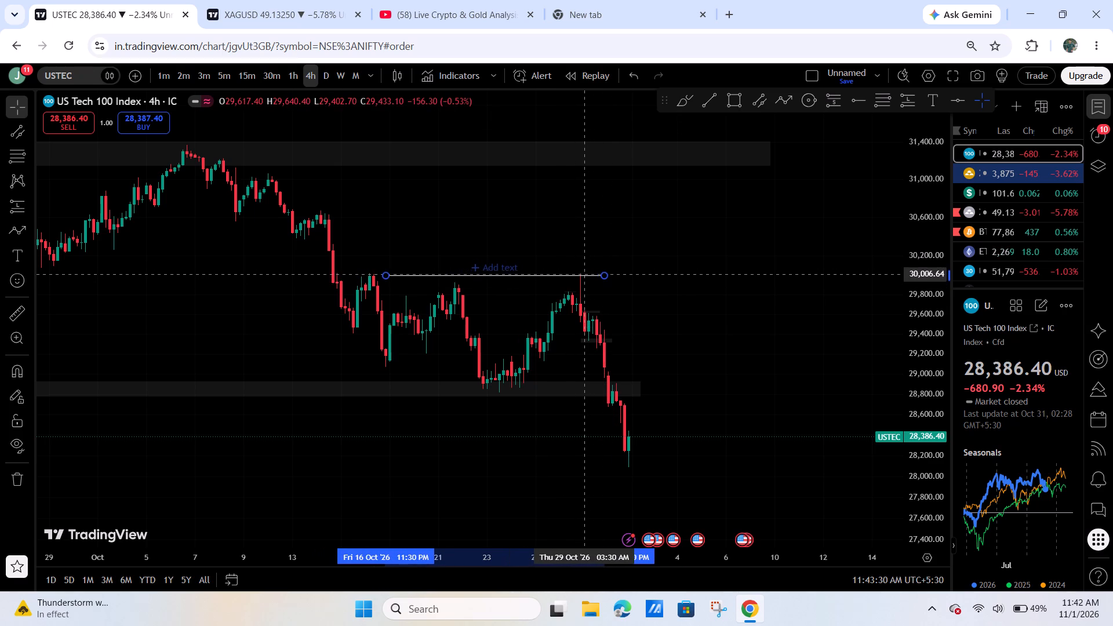
{"action": "left_click_drag", "start_coordinate": [586, 275], "coordinate": [592, 281]}
{"action": "left_click_drag", "start_coordinate": [741, 191], "coordinate": [864, 176]}
{"action": "left_click_drag", "start_coordinate": [855, 444], "coordinate": [911, 317]}
{"action": "left_click_drag", "start_coordinate": [923, 381], "coordinate": [911, 260]}
{"action": "left_click_drag", "start_coordinate": [863, 222], "coordinate": [829, 274]}
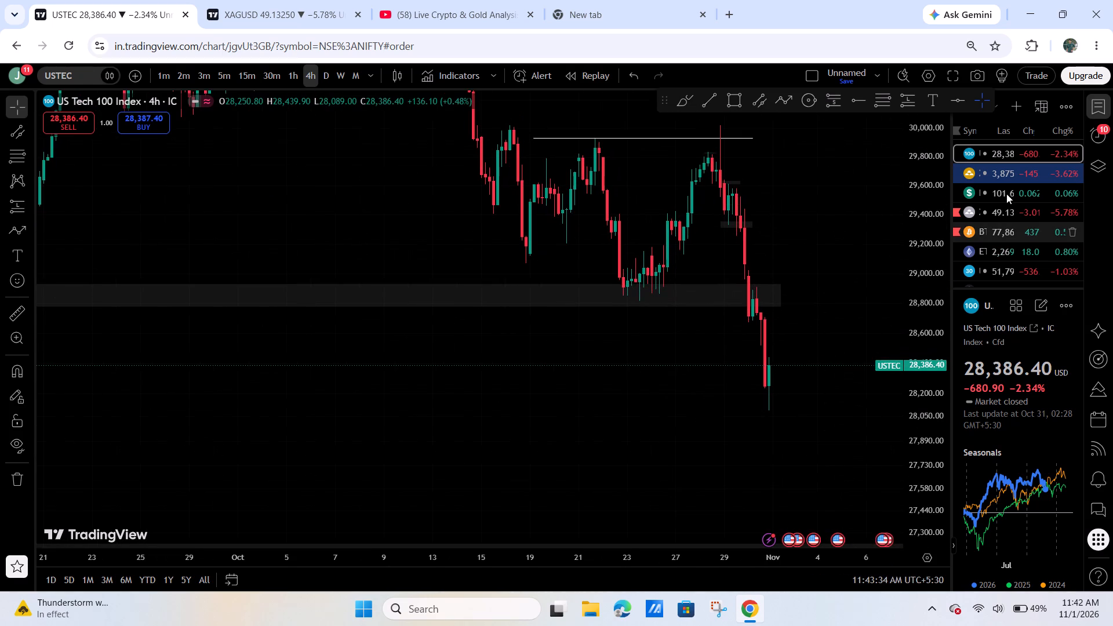
On the DXY chart, shorten the zone under the October lows to end near the latest candle, spanning about 101.27 to 101.16.
{"action": "left_click", "coordinate": [1010, 188]}
{"action": "scroll", "coordinate": [854, 310], "scroll_direction": "down", "scroll_amount": 3}
{"action": "left_click_drag", "start_coordinate": [835, 377], "coordinate": [569, 428]}
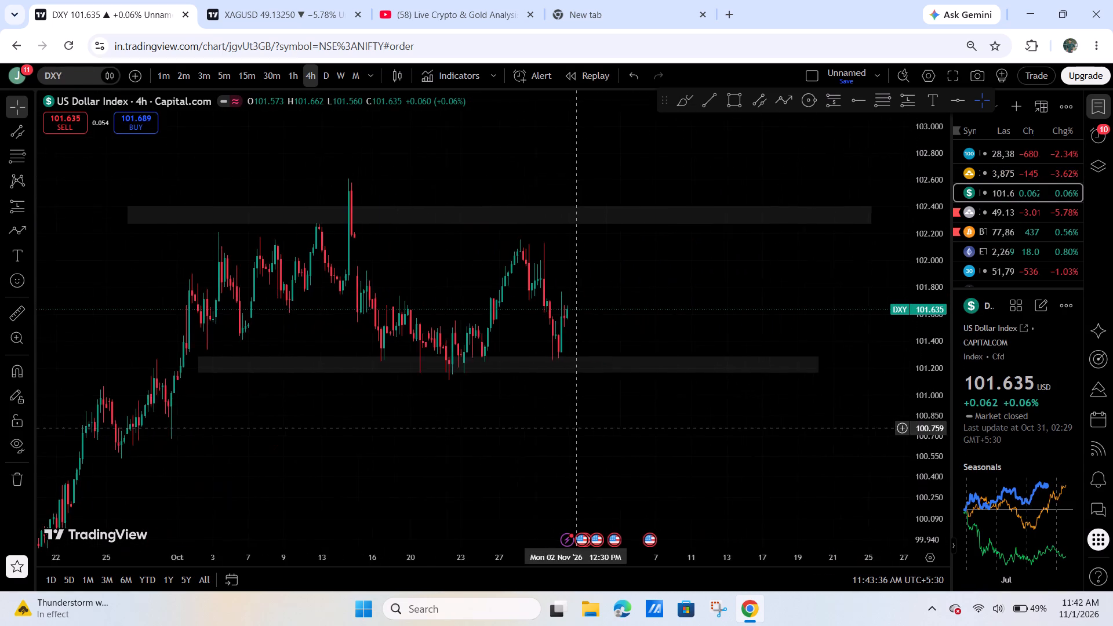
{"action": "left_click_drag", "start_coordinate": [569, 428], "coordinate": [561, 429]}
{"action": "left_click_drag", "start_coordinate": [805, 358], "coordinate": [537, 355]}
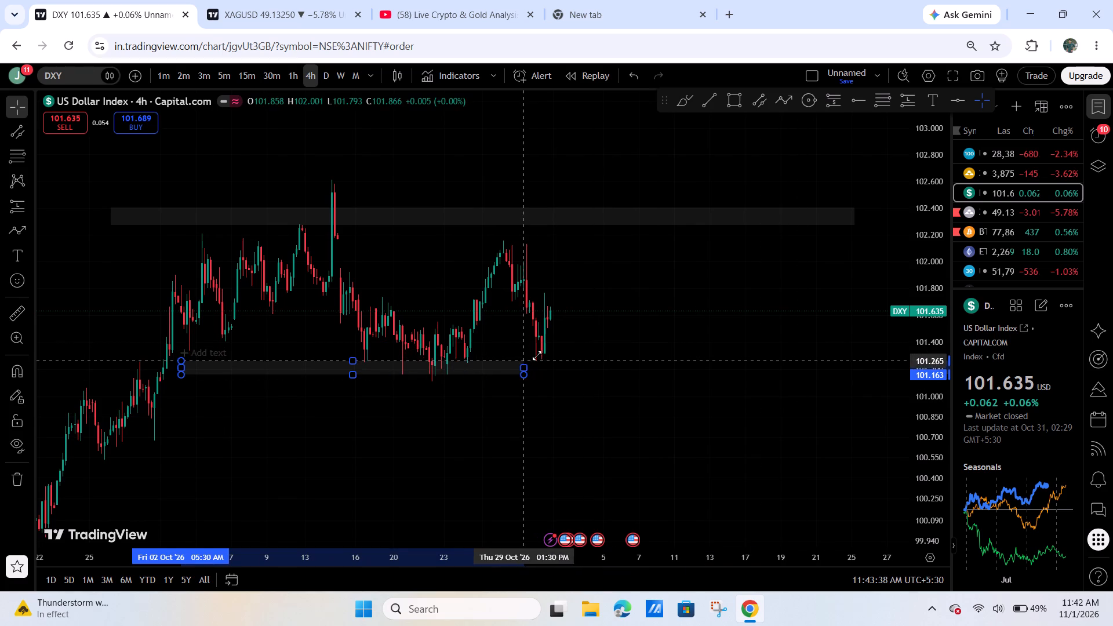
{"action": "left_click_drag", "start_coordinate": [537, 355], "coordinate": [558, 360]}
{"action": "left_click_drag", "start_coordinate": [599, 347], "coordinate": [940, 350]}
{"action": "left_click_drag", "start_coordinate": [935, 443], "coordinate": [900, 319]}
{"action": "left_click_drag", "start_coordinate": [846, 311], "coordinate": [698, 332]}
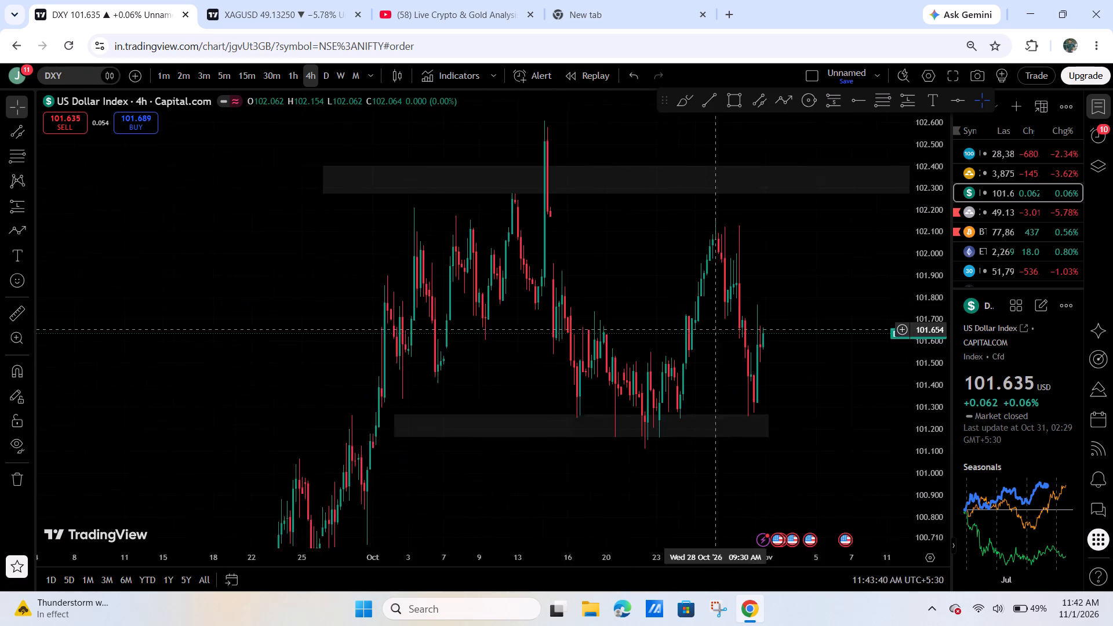
{"action": "left_click_drag", "start_coordinate": [698, 332], "coordinate": [693, 333]}
{"action": "left_click", "coordinate": [793, 260]}
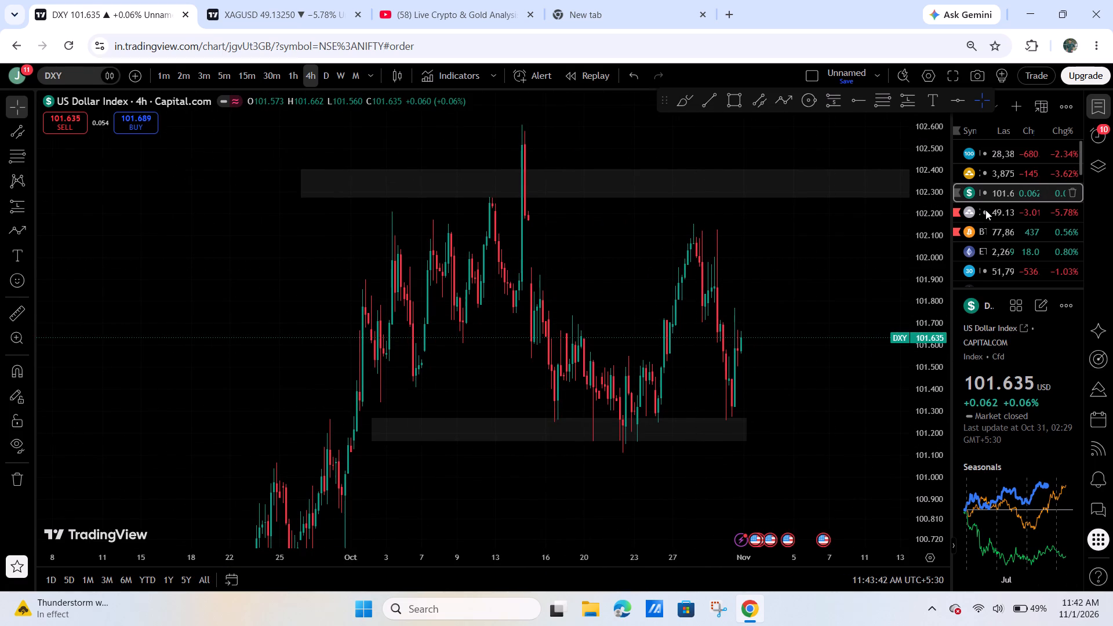
Switch to the XAGUSD chart and hide the watchlist for a wider chart area.
{"action": "left_click", "coordinate": [985, 210]}
{"action": "left_click_drag", "start_coordinate": [769, 350], "coordinate": [843, 223]}
{"action": "left_click", "coordinate": [1099, 100]}
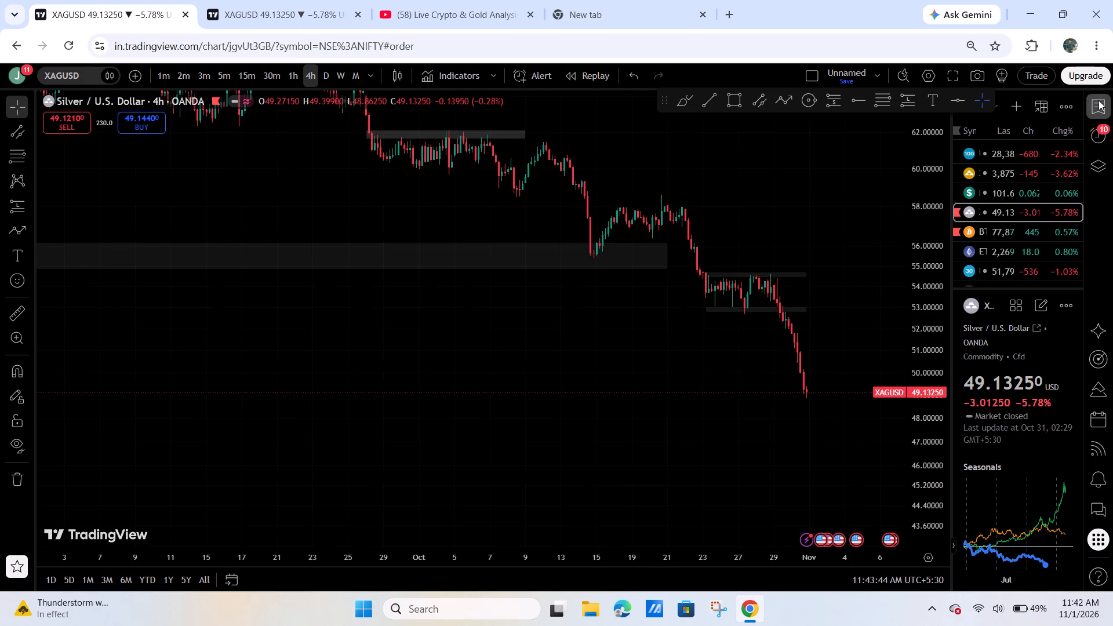
Measure the XAGUSD drop from the lower zone of the late-October range down to the latest low.
{"action": "left_click_drag", "start_coordinate": [1061, 475], "coordinate": [1048, 245]}
{"action": "scroll", "coordinate": [929, 358], "scroll_direction": "up", "scroll_amount": 7}
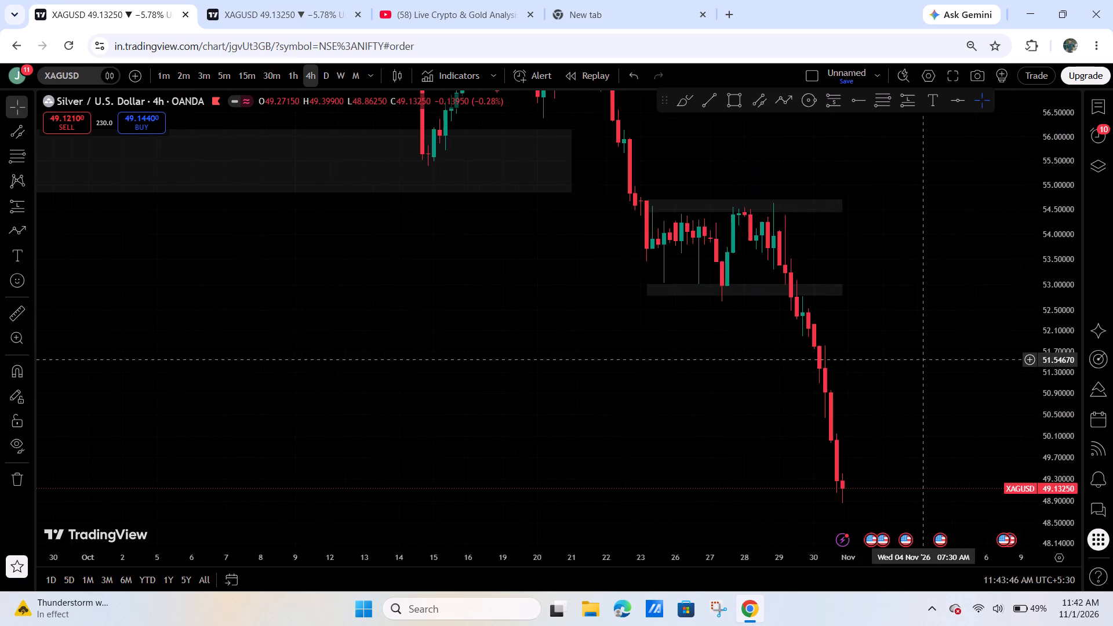
{"action": "left_click_drag", "start_coordinate": [900, 452], "coordinate": [830, 360]}
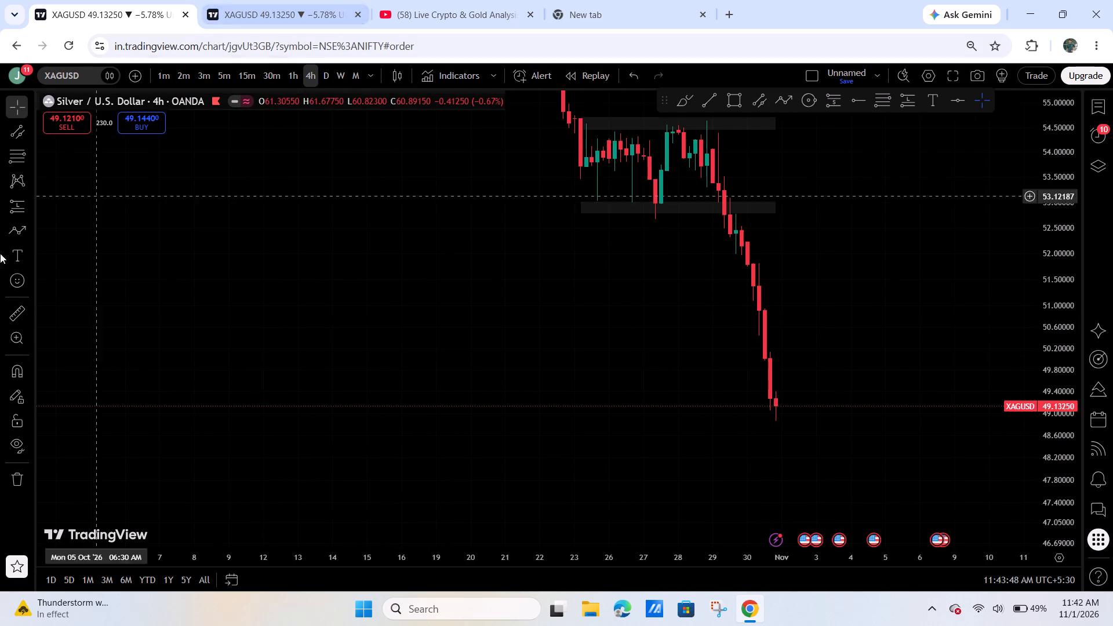
{"action": "left_click", "coordinate": [8, 313]}
{"action": "left_click", "coordinate": [729, 199]}
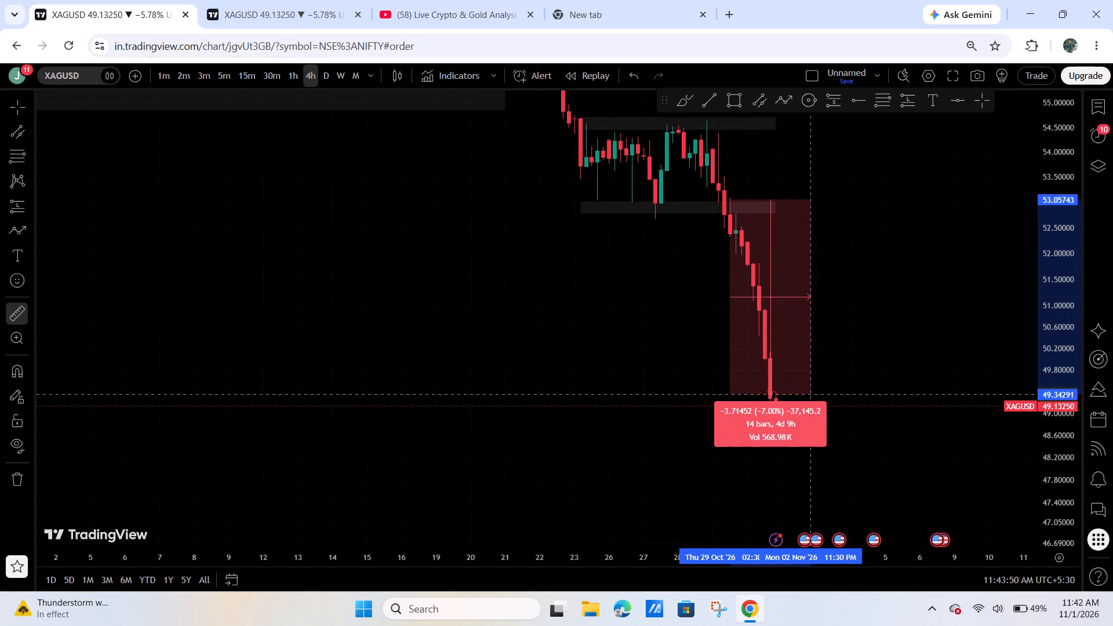
{"action": "left_click", "coordinate": [814, 416]}
On the 1h XAGUSD chart, shorten the upper and lower zones of the late-October range to end around 29 October.
{"action": "left_click", "coordinate": [292, 67]}
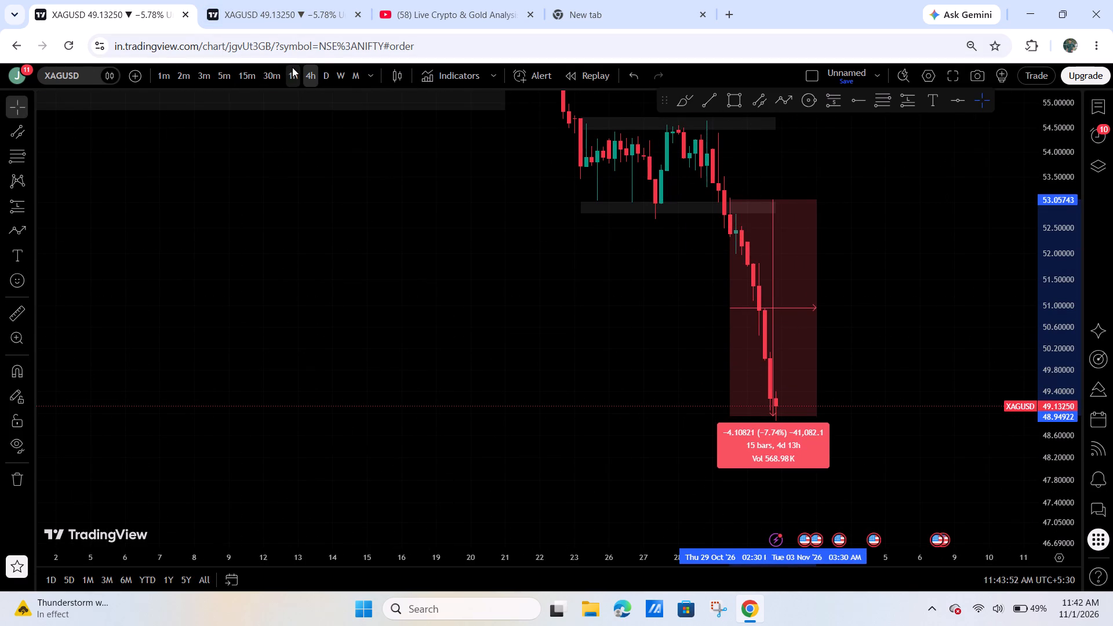
{"action": "scroll", "coordinate": [771, 374], "scroll_direction": "down", "scroll_amount": 5}
{"action": "left_click_drag", "start_coordinate": [965, 253], "coordinate": [948, 339]}
{"action": "scroll", "coordinate": [1034, 323], "scroll_direction": "down", "scroll_amount": 4}
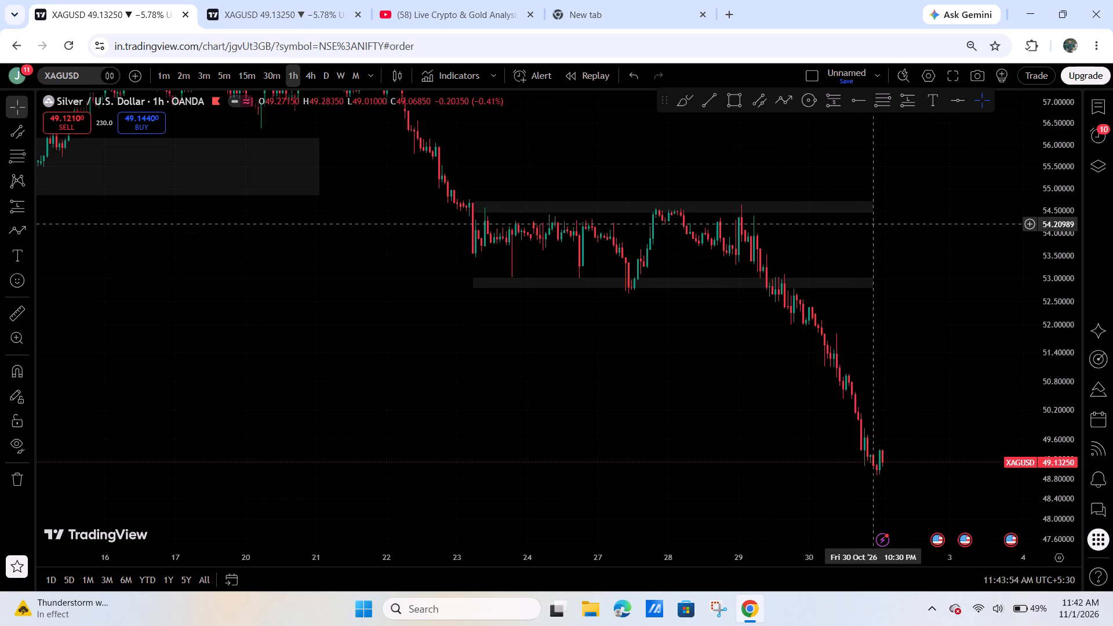
{"action": "left_click_drag", "start_coordinate": [874, 213], "coordinate": [752, 214]}
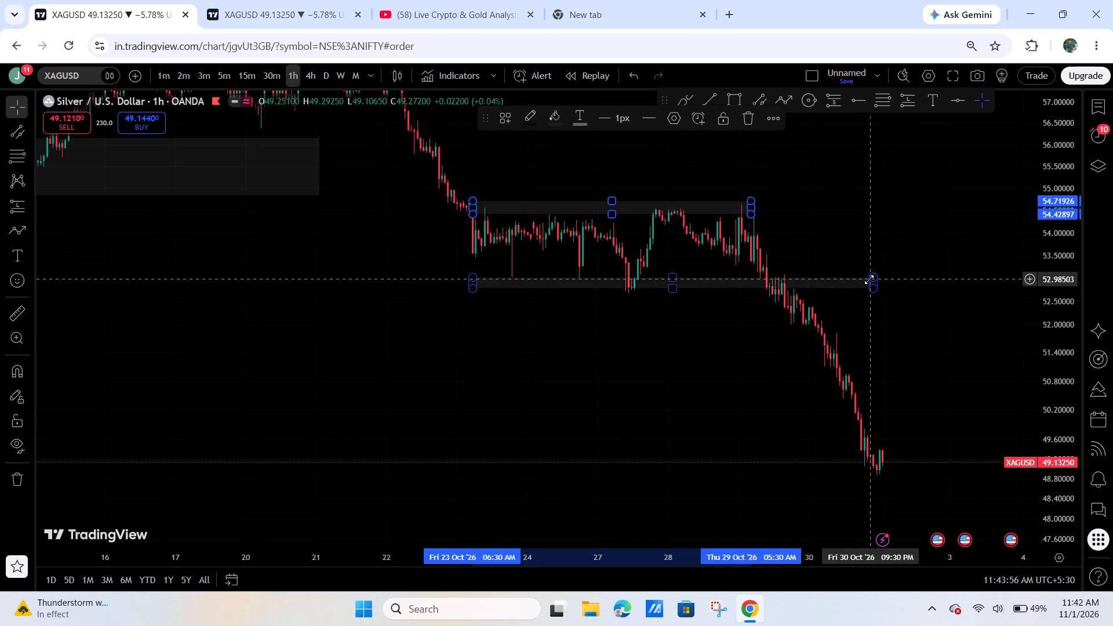
{"action": "left_click_drag", "start_coordinate": [872, 279], "coordinate": [793, 275]}
{"action": "left_click", "coordinate": [704, 336]}
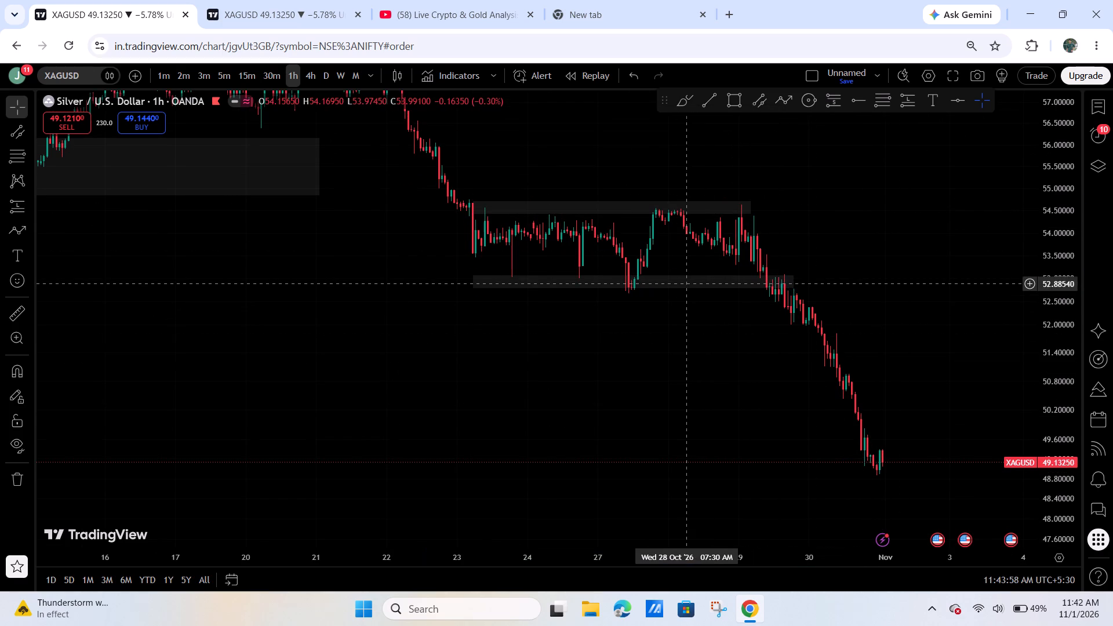
Move the lower zone slightly down and enlarge it to about 53.0 to 52.64, ending early on 30 October.
{"action": "left_click", "coordinate": [686, 286]}
{"action": "left_click_drag", "start_coordinate": [683, 291], "coordinate": [679, 297]}
{"action": "scroll", "coordinate": [682, 297], "scroll_direction": "down", "scroll_amount": 3}
{"action": "left_click_drag", "start_coordinate": [705, 341], "coordinate": [687, 350]}
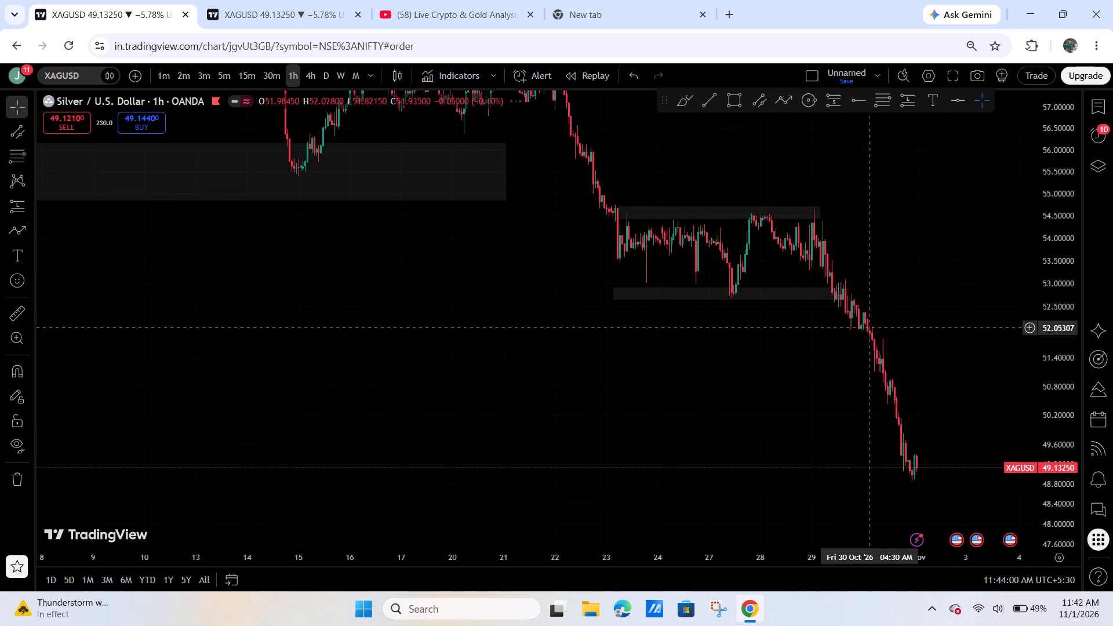
{"action": "scroll", "coordinate": [944, 350], "scroll_direction": "up", "scroll_amount": 4}
{"action": "left_click_drag", "start_coordinate": [756, 287], "coordinate": [806, 280]}
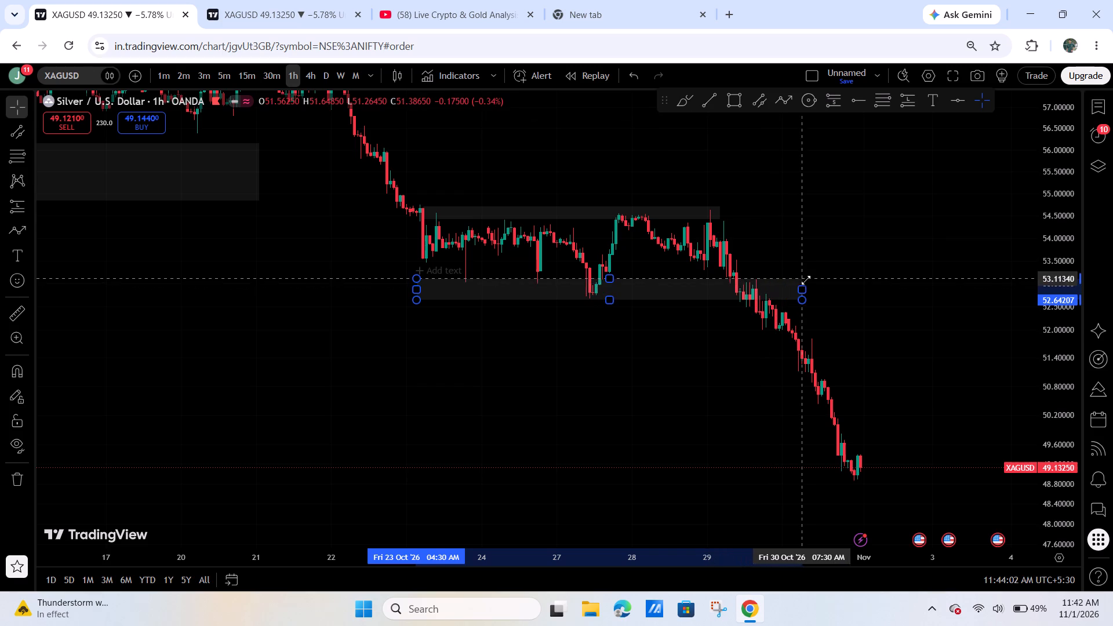
{"action": "left_click_drag", "start_coordinate": [806, 280], "coordinate": [805, 283]}
Measure the 1h XAGUSD fall from the retest of the lower zone on 29 October to the latest low.
{"action": "left_click_drag", "start_coordinate": [849, 334], "coordinate": [889, 303]}
{"action": "scroll", "coordinate": [985, 308], "scroll_direction": "down", "scroll_amount": 5}
{"action": "left_click_drag", "start_coordinate": [932, 350], "coordinate": [868, 343]}
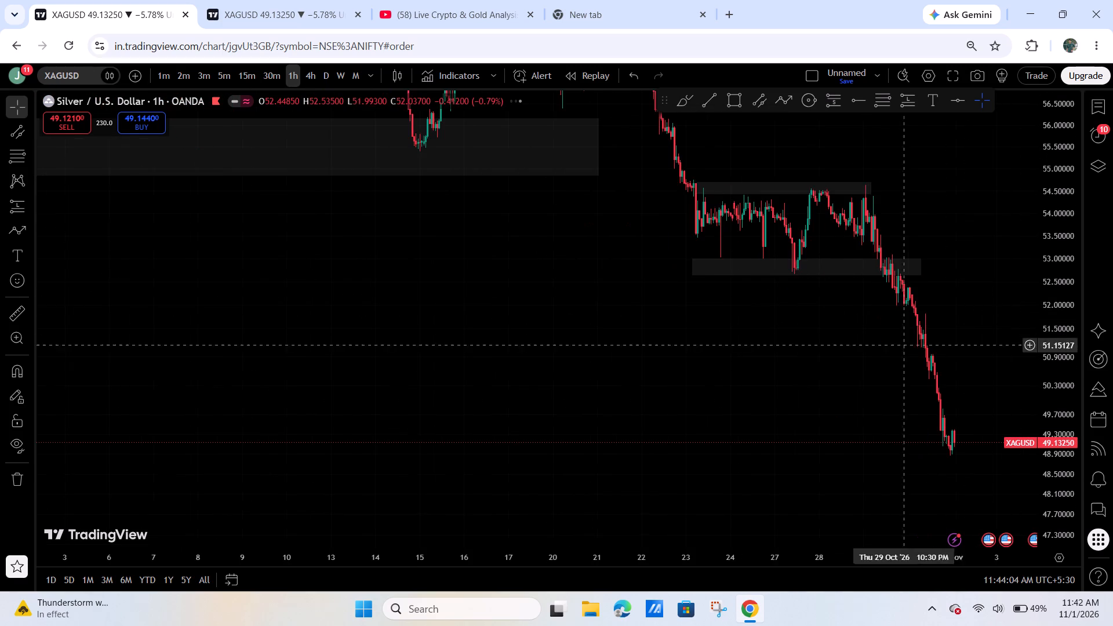
{"action": "left_click_drag", "start_coordinate": [868, 343], "coordinate": [668, 343]}
{"action": "scroll", "coordinate": [250, 377], "scroll_direction": "up", "scroll_amount": 4}
{"action": "left_click", "coordinate": [27, 316]}
{"action": "left_click", "coordinate": [475, 267]}
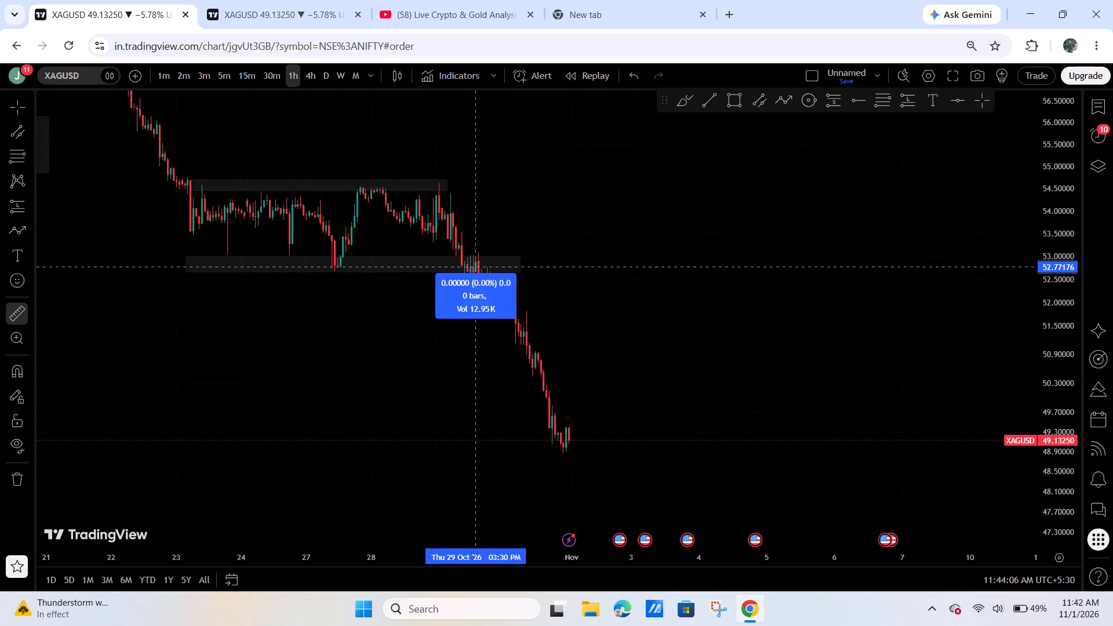
{"action": "left_click", "coordinate": [675, 454]}
Draw four stacked freehand ovals with the Brush in the empty area around 3 November, from about 52.0 down to 49.2.
{"action": "left_click_drag", "start_coordinate": [743, 436], "coordinate": [894, 393]}
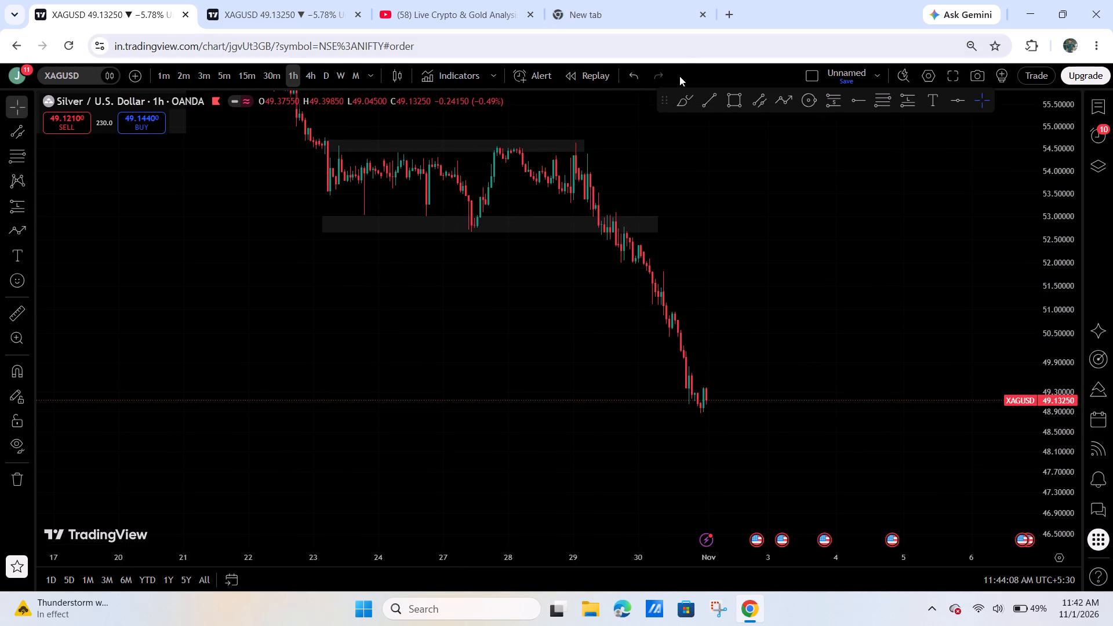
{"action": "left_click", "coordinate": [686, 103]}
{"action": "scroll", "coordinate": [872, 465], "scroll_direction": "up", "scroll_amount": 5}
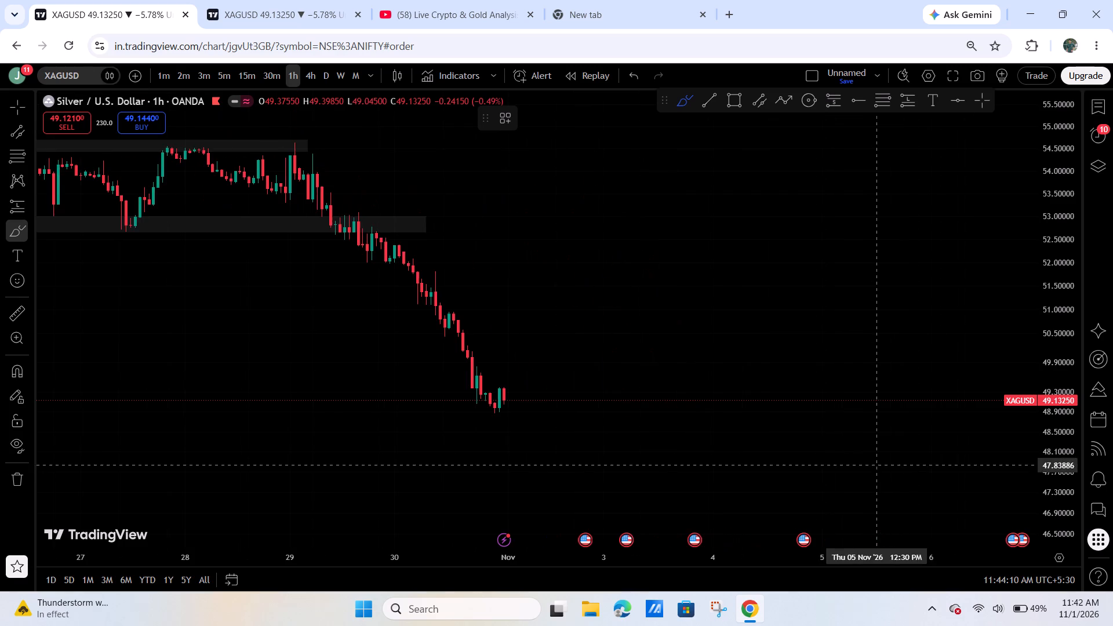
{"action": "left_click_drag", "start_coordinate": [1067, 434], "coordinate": [1067, 381]}
{"action": "scroll", "coordinate": [689, 449], "scroll_direction": "up", "scroll_amount": 4}
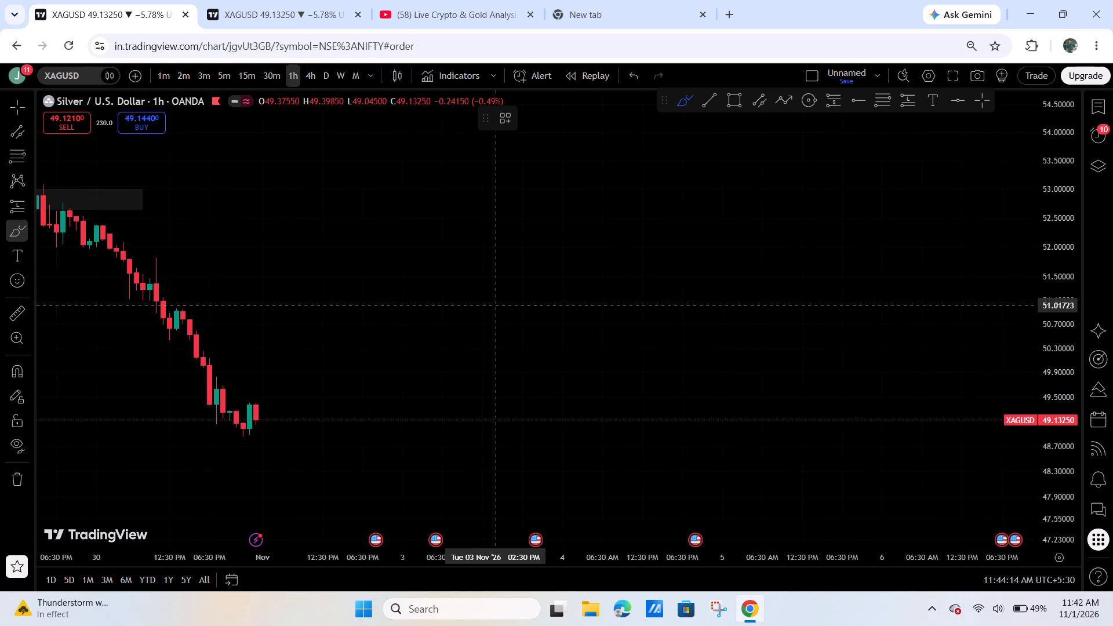
{"action": "left_click", "coordinate": [481, 250]}
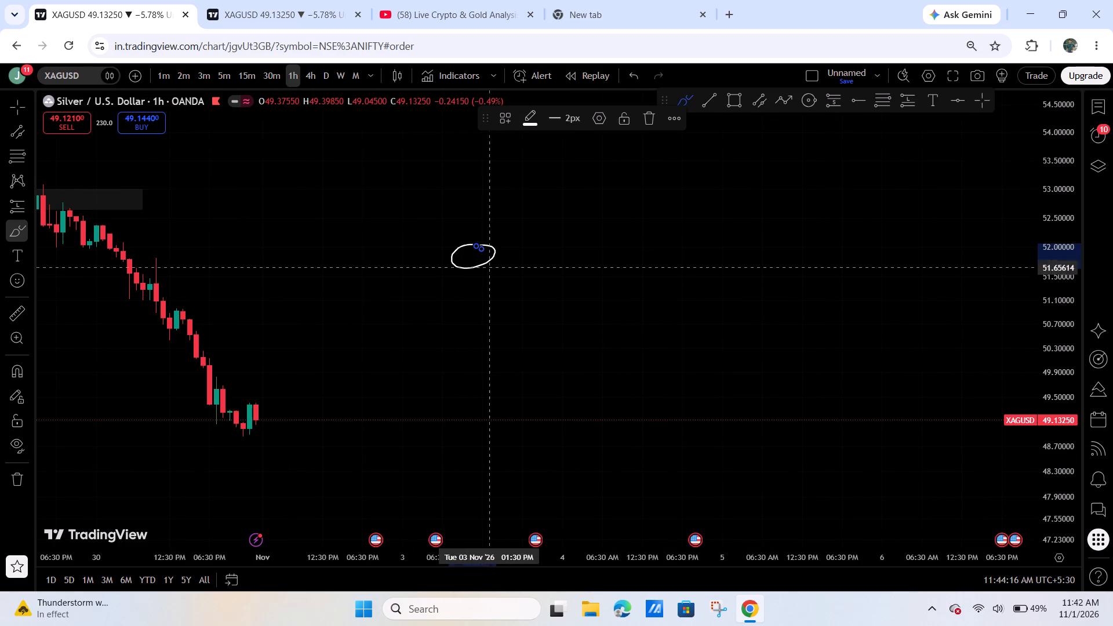
{"action": "left_click_drag", "start_coordinate": [499, 289], "coordinate": [491, 292]}
{"action": "left_click", "coordinate": [517, 332]}
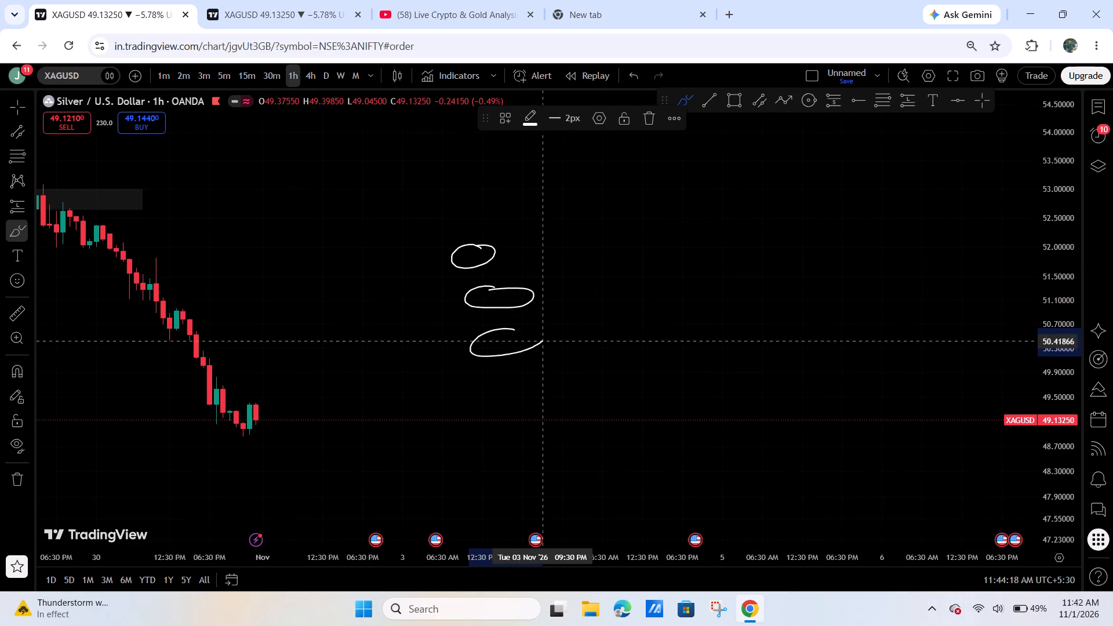
{"action": "left_click_drag", "start_coordinate": [534, 383], "coordinate": [527, 389]}
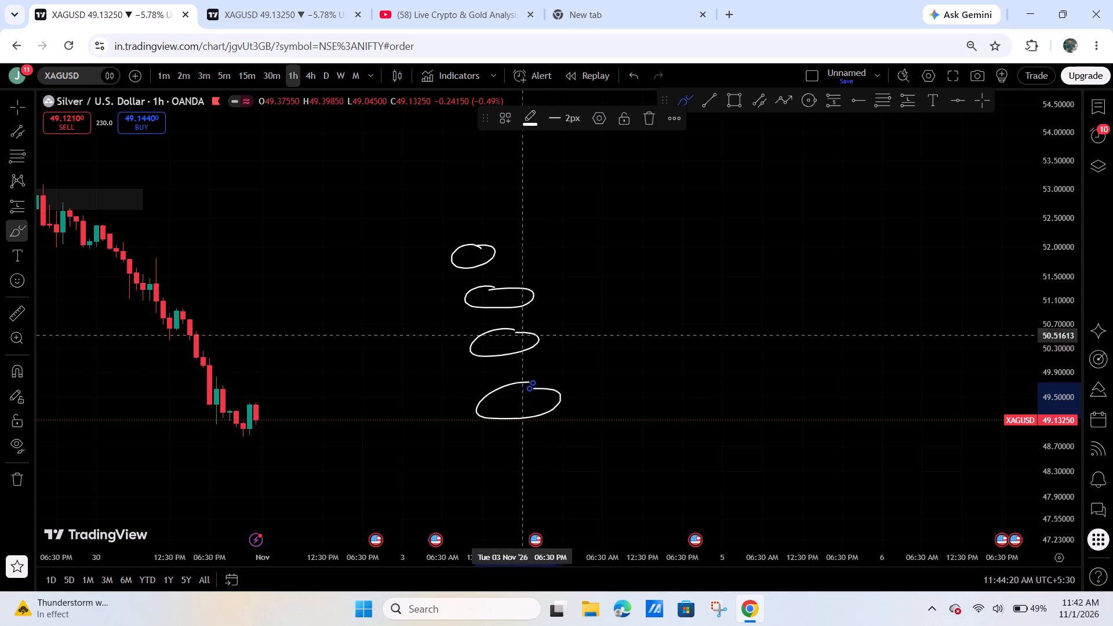
Draw freehand ticks across the top three ovals and link those ovals with curved brackets along their right side.
{"action": "left_click_drag", "start_coordinate": [439, 269], "coordinate": [549, 214]}
{"action": "left_click_drag", "start_coordinate": [449, 310], "coordinate": [549, 281]}
{"action": "left_click_drag", "start_coordinate": [446, 359], "coordinate": [530, 334]}
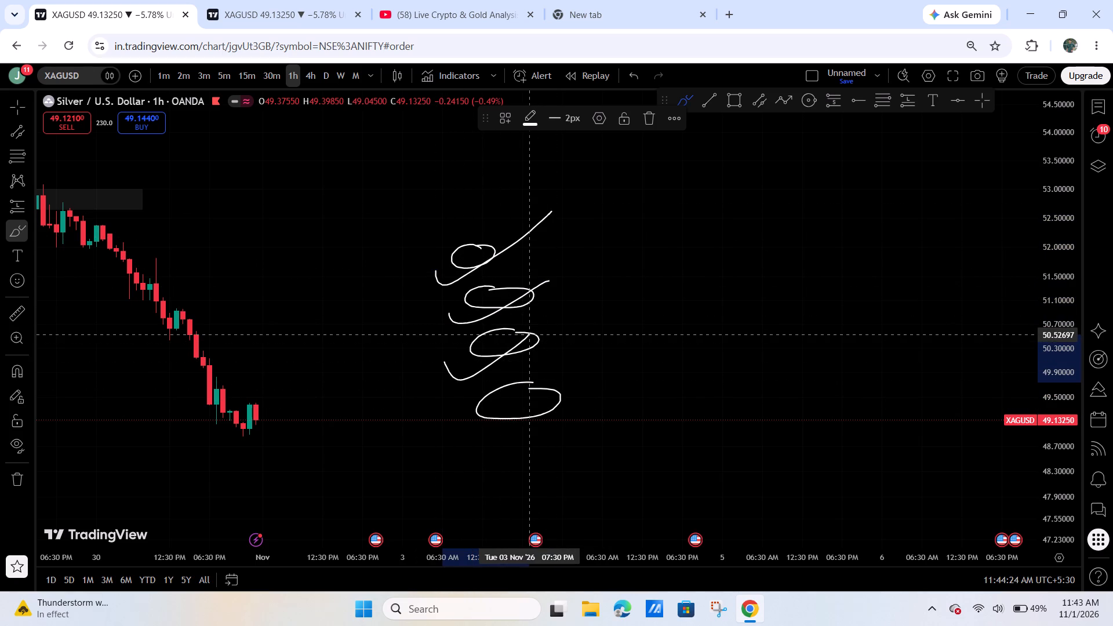
{"action": "left_click_drag", "start_coordinate": [530, 334], "coordinate": [530, 336]}
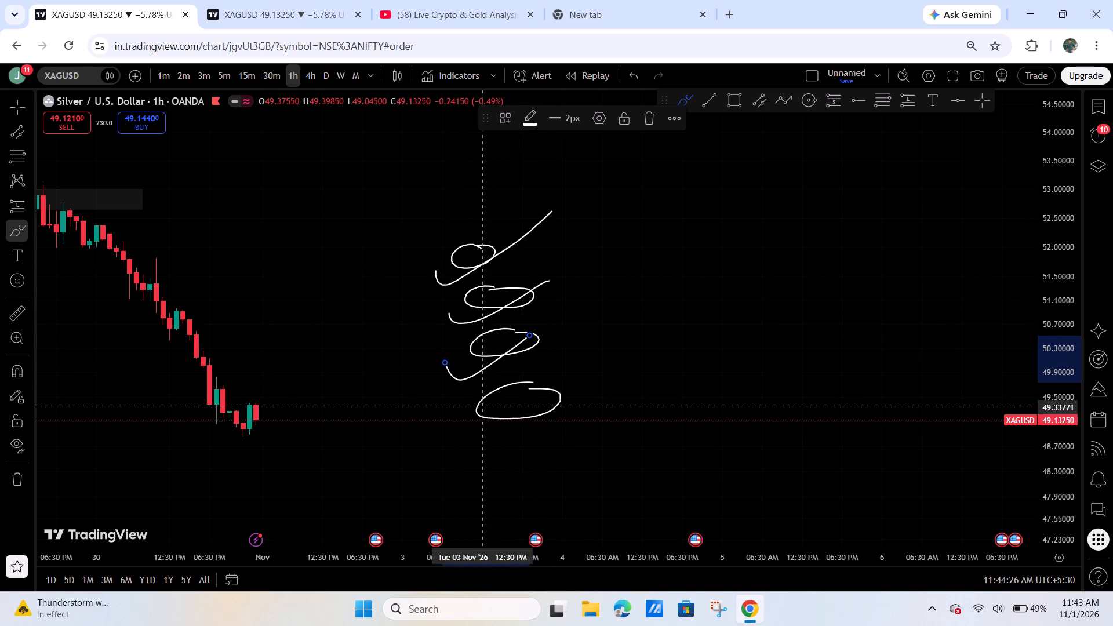
{"action": "left_click_drag", "start_coordinate": [495, 252], "coordinate": [568, 289]}
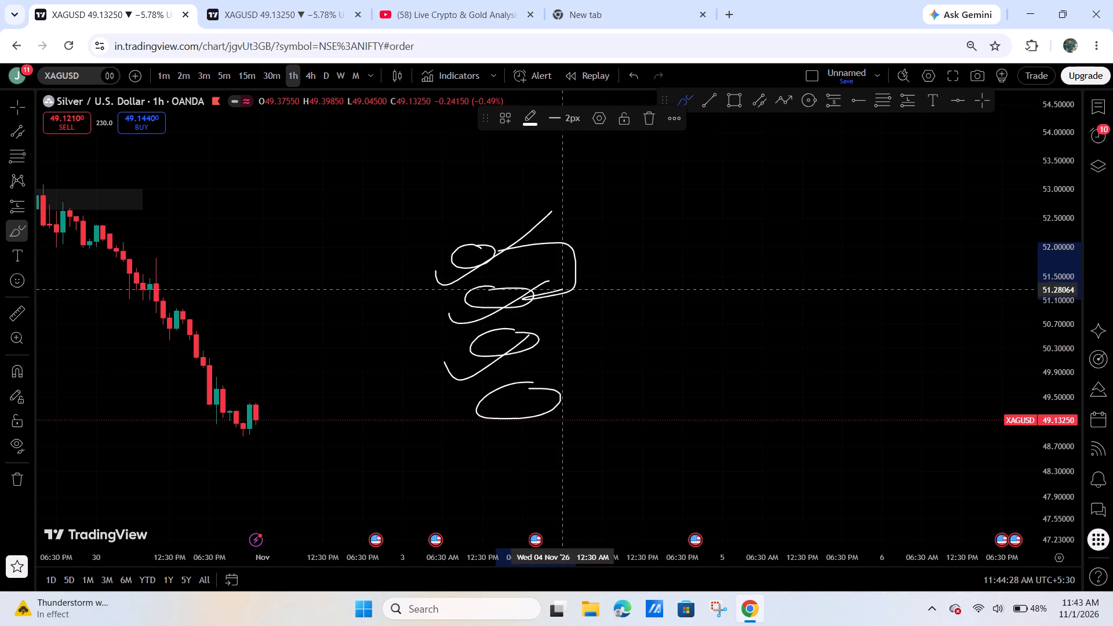
{"action": "left_click_drag", "start_coordinate": [568, 289], "coordinate": [552, 338]}
Draw a second column of four small ovals late on 4 November, with a freehand vertical line running through them.
{"action": "left_click_drag", "start_coordinate": [699, 205], "coordinate": [700, 212]}
{"action": "left_click_drag", "start_coordinate": [702, 237], "coordinate": [694, 241]}
{"action": "left_click_drag", "start_coordinate": [707, 263], "coordinate": [708, 275]}
{"action": "left_click", "coordinate": [710, 301]}
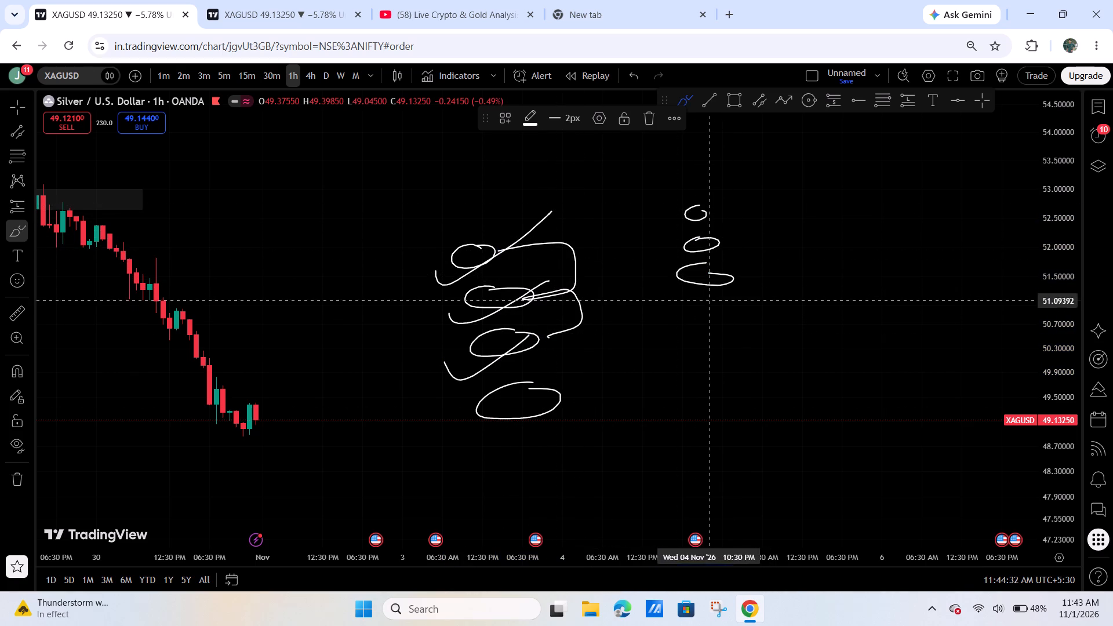
{"action": "left_click_drag", "start_coordinate": [699, 168], "coordinate": [712, 336]}
Remove all drawings from the XAGUSD chart.
{"action": "right_click", "coordinate": [760, 214]}
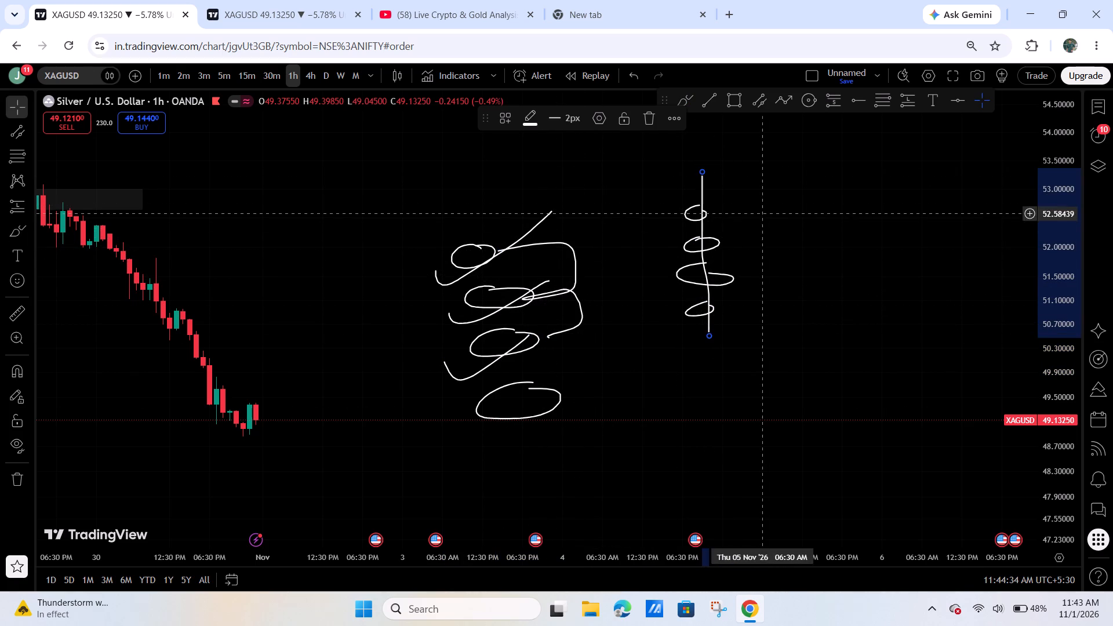
{"action": "right_click", "coordinate": [761, 213]}
{"action": "left_click", "coordinate": [824, 495]}
Draw three stacked freehand ticks with the Brush around 4 November, from about 53.0 down to 50.4.
{"action": "left_click_drag", "start_coordinate": [731, 382], "coordinate": [756, 372]}
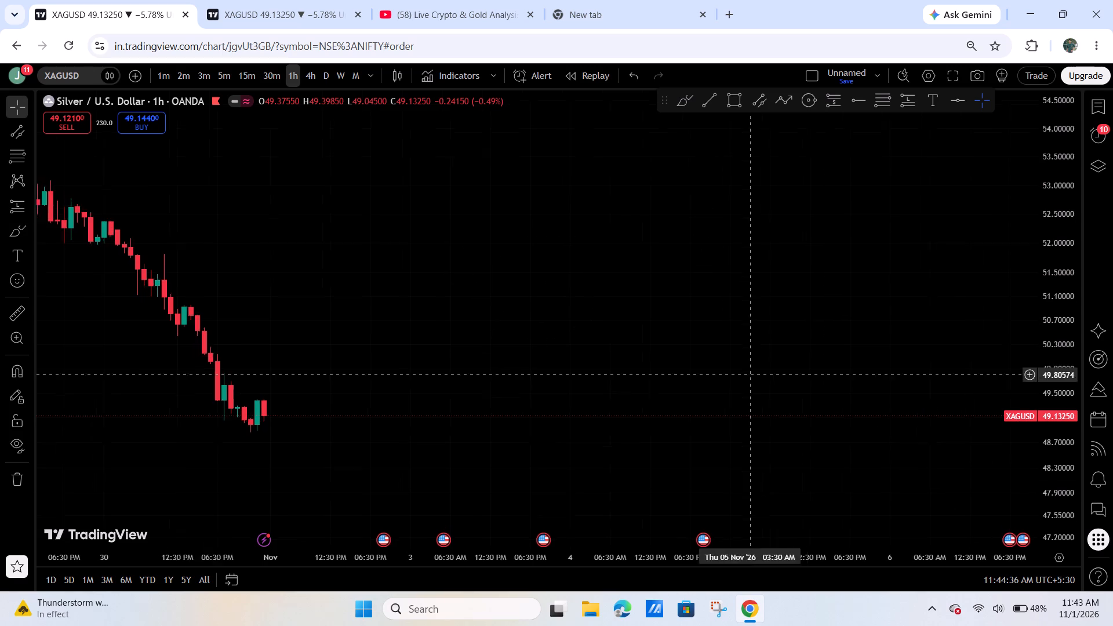
{"action": "left_click_drag", "start_coordinate": [756, 372], "coordinate": [766, 366]}
{"action": "left_click_drag", "start_coordinate": [684, 206], "coordinate": [575, 186]}
{"action": "left_click", "coordinate": [685, 105]}
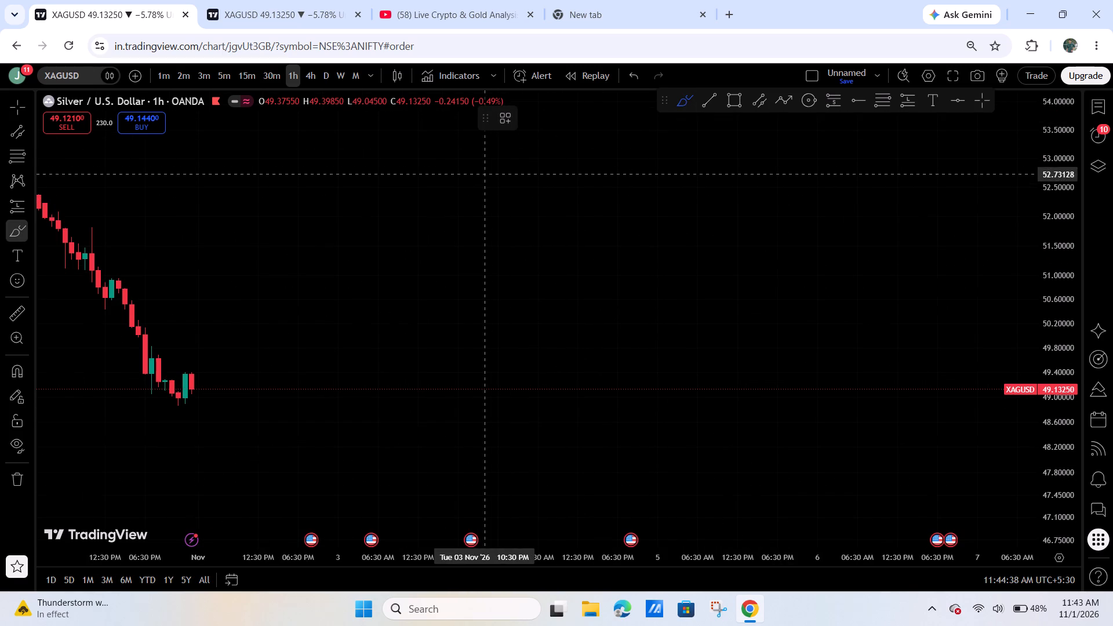
{"action": "left_click_drag", "start_coordinate": [486, 174], "coordinate": [539, 154]}
{"action": "left_click_drag", "start_coordinate": [492, 222], "coordinate": [543, 203]}
{"action": "left_click_drag", "start_coordinate": [505, 289], "coordinate": [545, 276]}
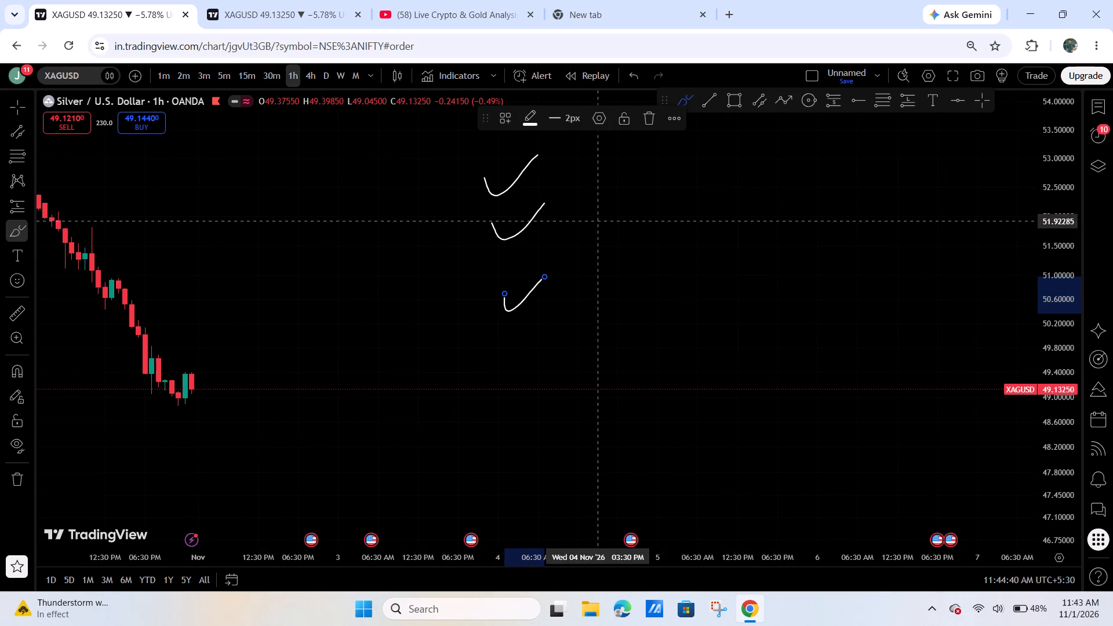
Beside the ticks, draw three stacked freehand ovals from about 53.0 down to 50.0, each with a tick across it.
{"action": "left_click_drag", "start_coordinate": [621, 172], "coordinate": [619, 165]}
{"action": "left_click_drag", "start_coordinate": [590, 179], "coordinate": [593, 190]}
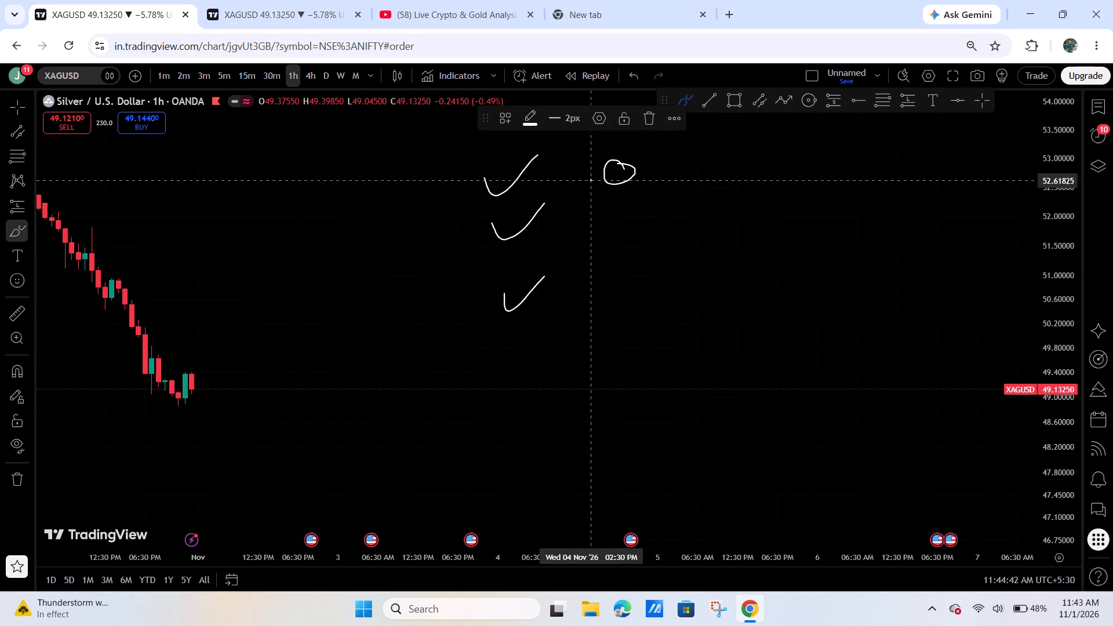
{"action": "left_click_drag", "start_coordinate": [593, 190], "coordinate": [663, 163]}
{"action": "left_click", "coordinate": [663, 163]}
{"action": "left_click_drag", "start_coordinate": [646, 230], "coordinate": [644, 235]}
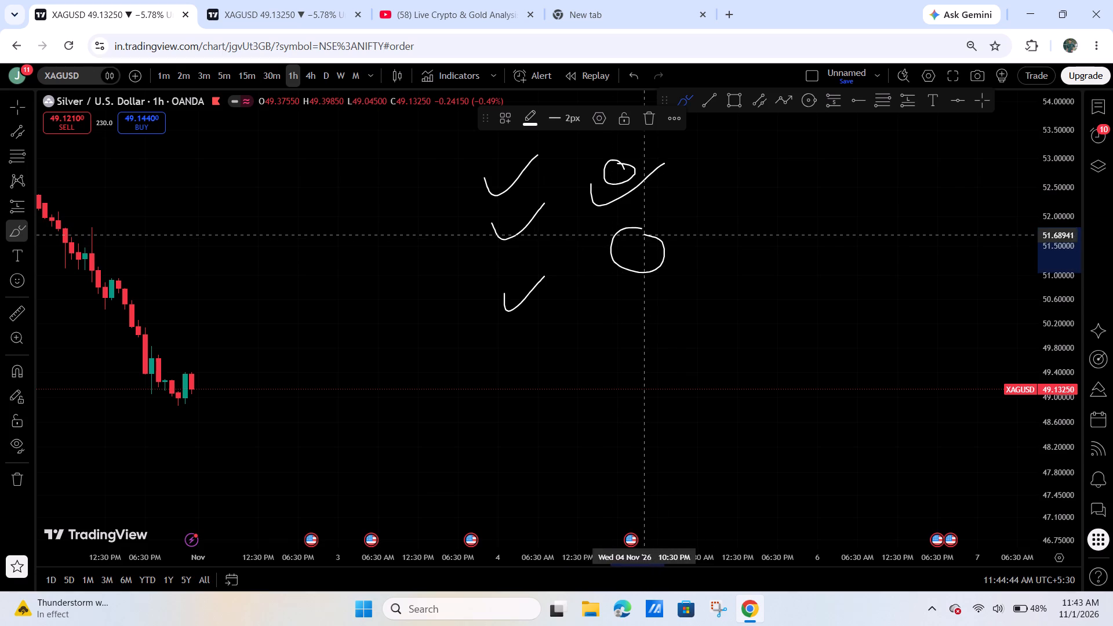
{"action": "left_click_drag", "start_coordinate": [644, 235], "coordinate": [641, 235]}
{"action": "left_click_drag", "start_coordinate": [592, 265], "coordinate": [702, 246]}
{"action": "left_click_drag", "start_coordinate": [663, 314], "coordinate": [640, 308]}
{"action": "left_click_drag", "start_coordinate": [587, 319], "coordinate": [592, 343]}
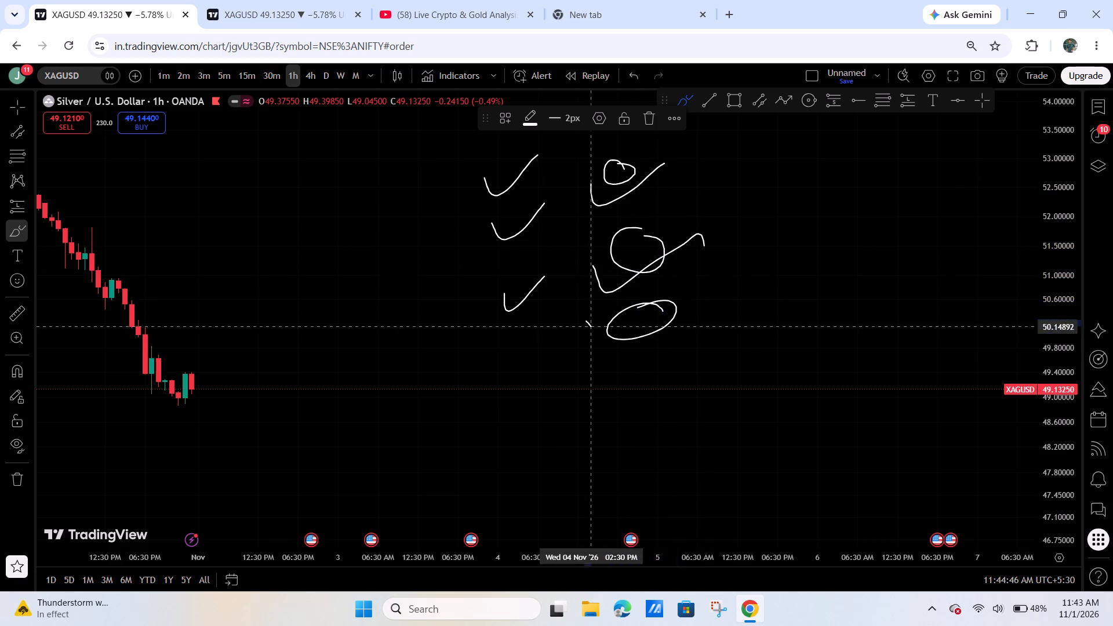
{"action": "left_click_drag", "start_coordinate": [592, 343], "coordinate": [684, 299]}
Draw a freehand square bracket around the left side of the three plain ticks, from about 52.9 to 49.6.
{"action": "left_click_drag", "start_coordinate": [506, 167], "coordinate": [539, 362]}
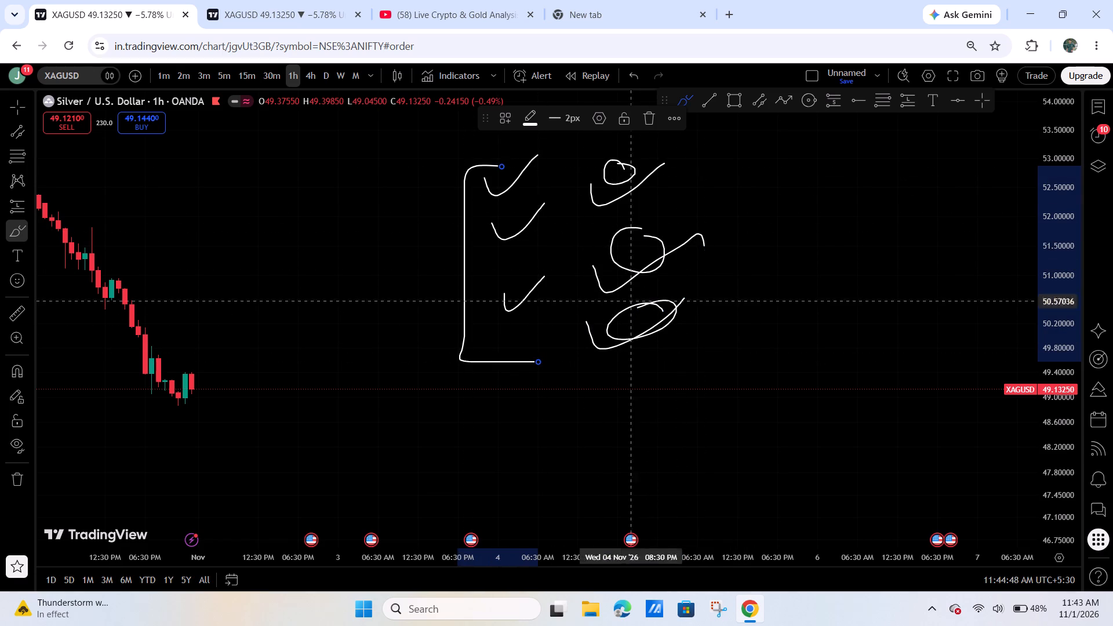
Remove all drawings from the chart again.
{"action": "right_click", "coordinate": [759, 181]}
{"action": "right_click", "coordinate": [759, 181]}
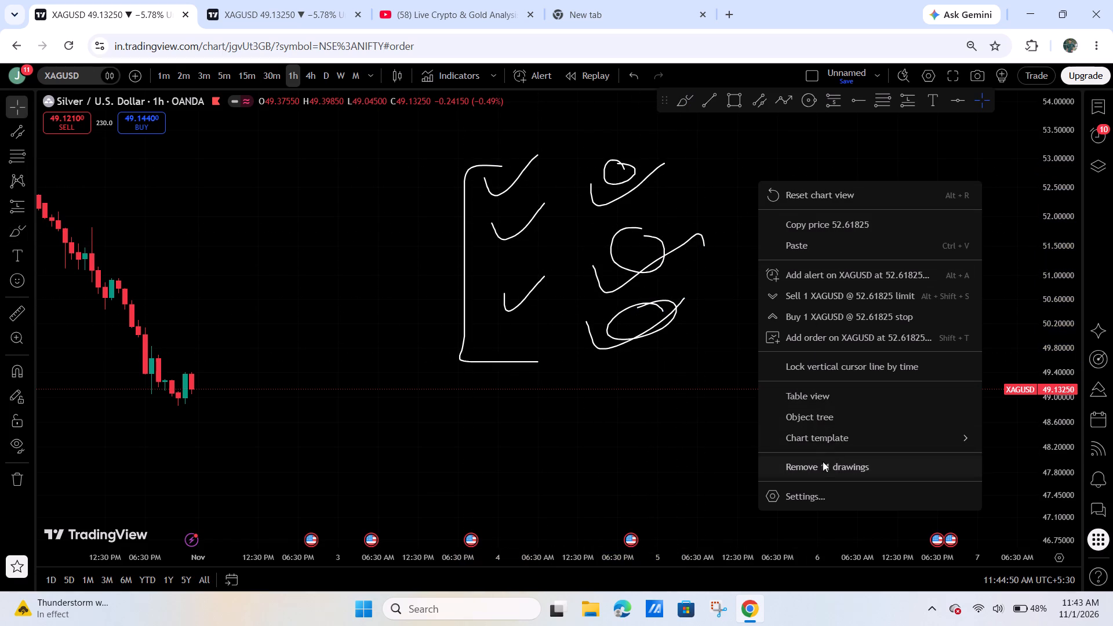
{"action": "left_click", "coordinate": [821, 469]}
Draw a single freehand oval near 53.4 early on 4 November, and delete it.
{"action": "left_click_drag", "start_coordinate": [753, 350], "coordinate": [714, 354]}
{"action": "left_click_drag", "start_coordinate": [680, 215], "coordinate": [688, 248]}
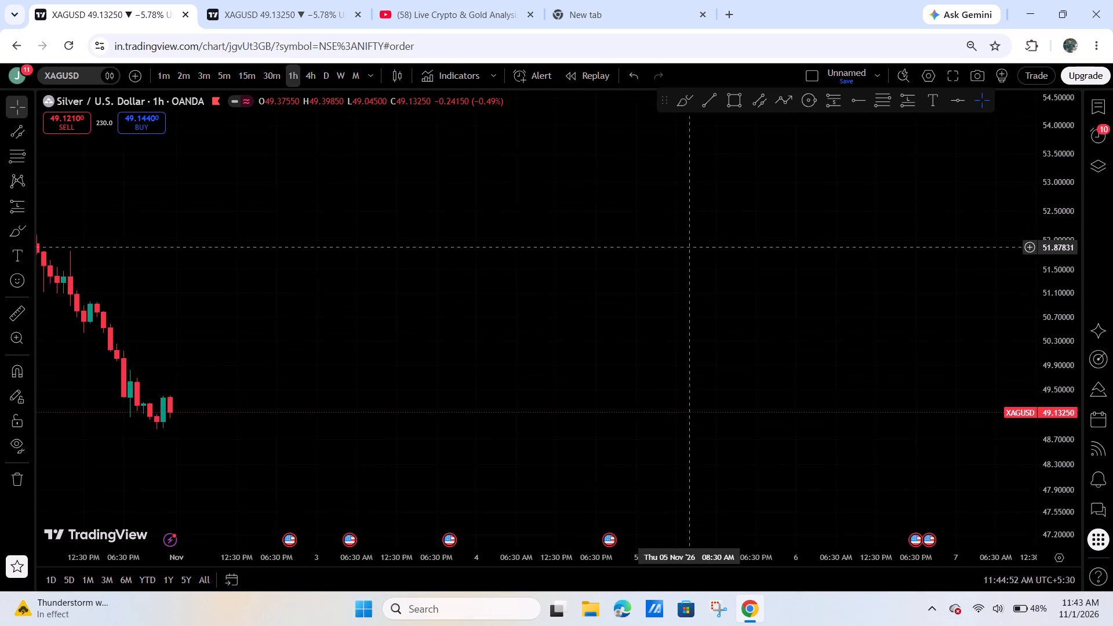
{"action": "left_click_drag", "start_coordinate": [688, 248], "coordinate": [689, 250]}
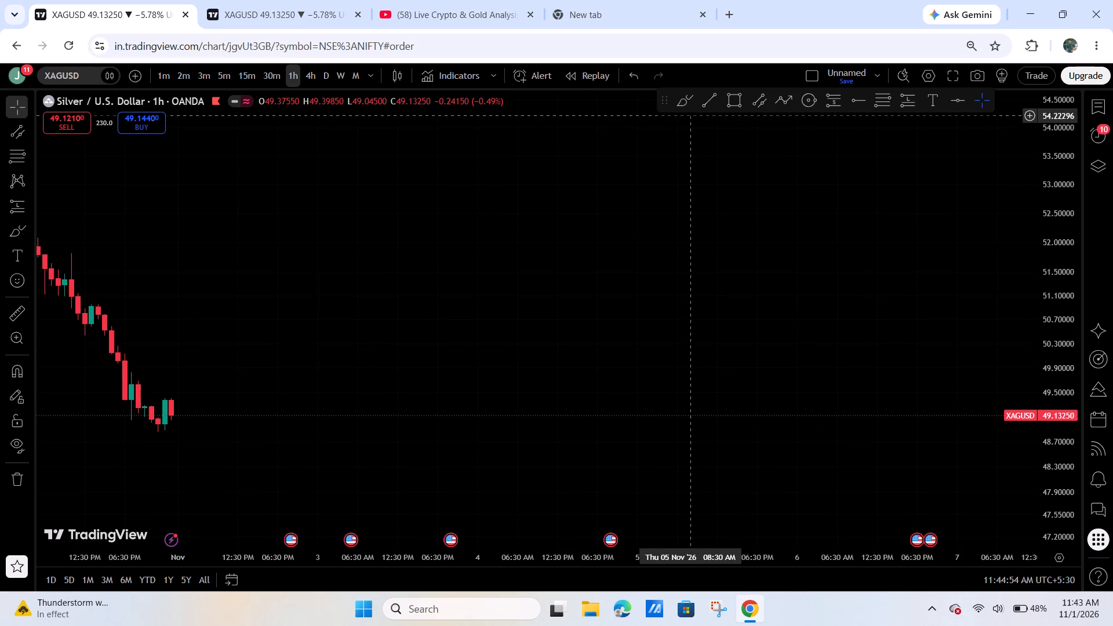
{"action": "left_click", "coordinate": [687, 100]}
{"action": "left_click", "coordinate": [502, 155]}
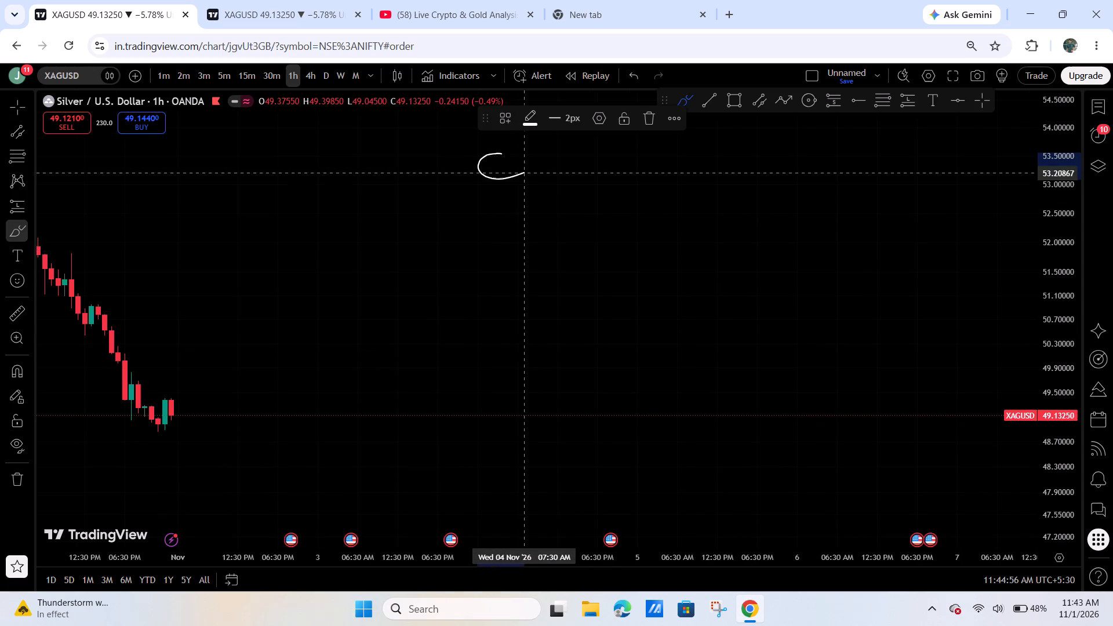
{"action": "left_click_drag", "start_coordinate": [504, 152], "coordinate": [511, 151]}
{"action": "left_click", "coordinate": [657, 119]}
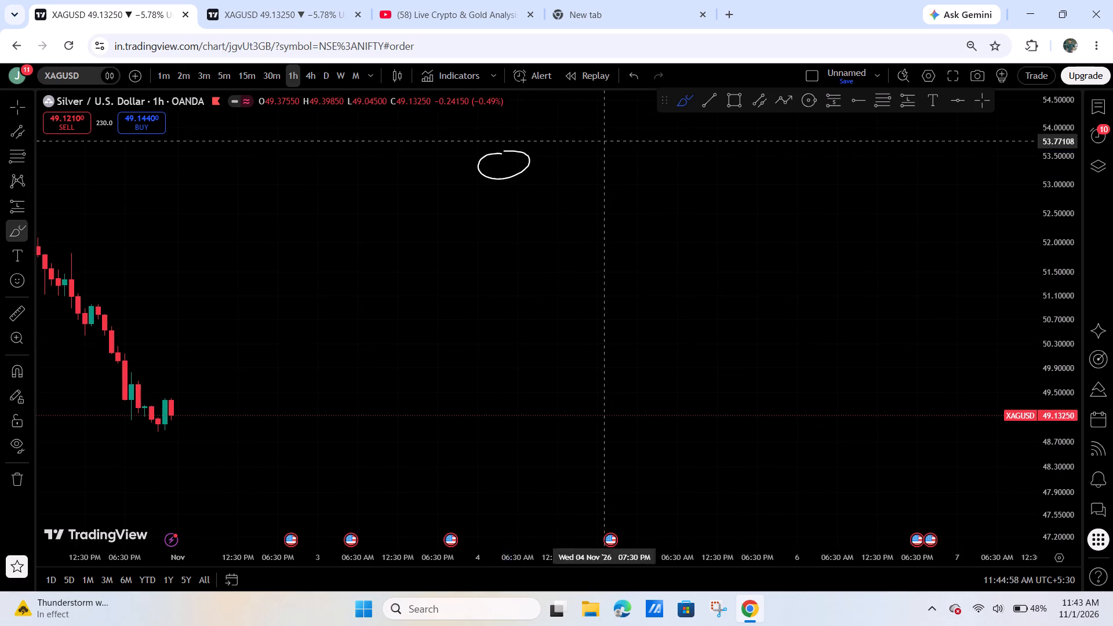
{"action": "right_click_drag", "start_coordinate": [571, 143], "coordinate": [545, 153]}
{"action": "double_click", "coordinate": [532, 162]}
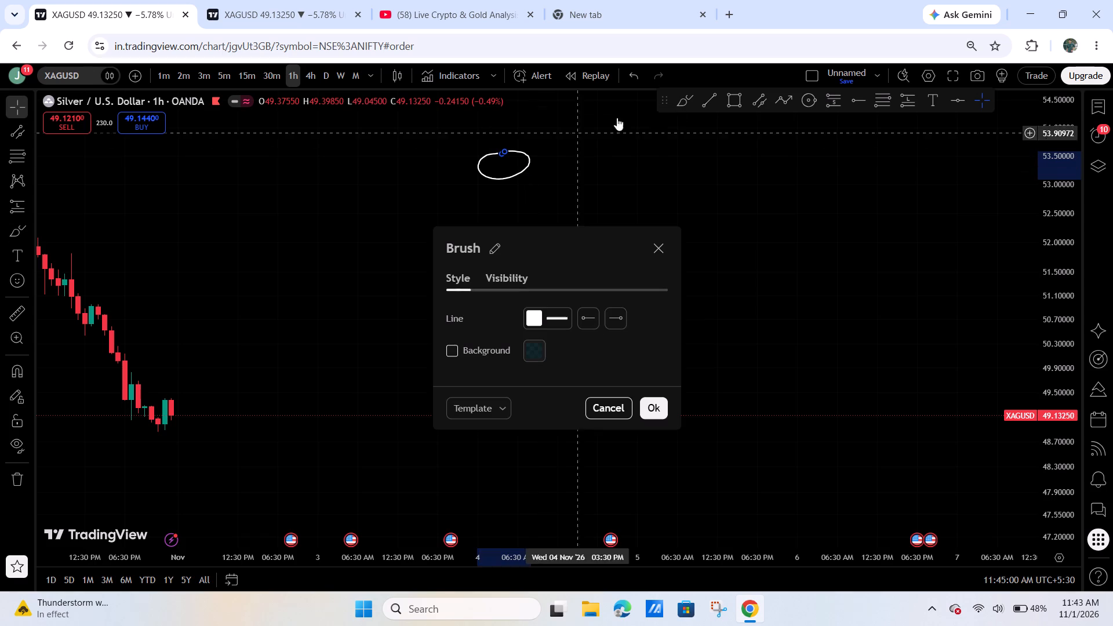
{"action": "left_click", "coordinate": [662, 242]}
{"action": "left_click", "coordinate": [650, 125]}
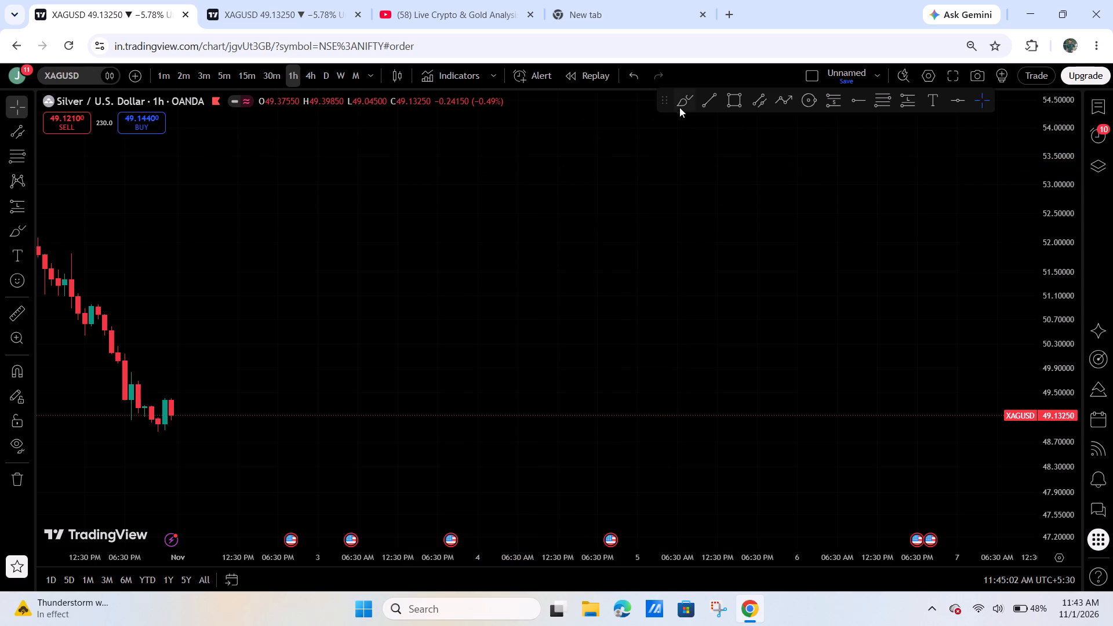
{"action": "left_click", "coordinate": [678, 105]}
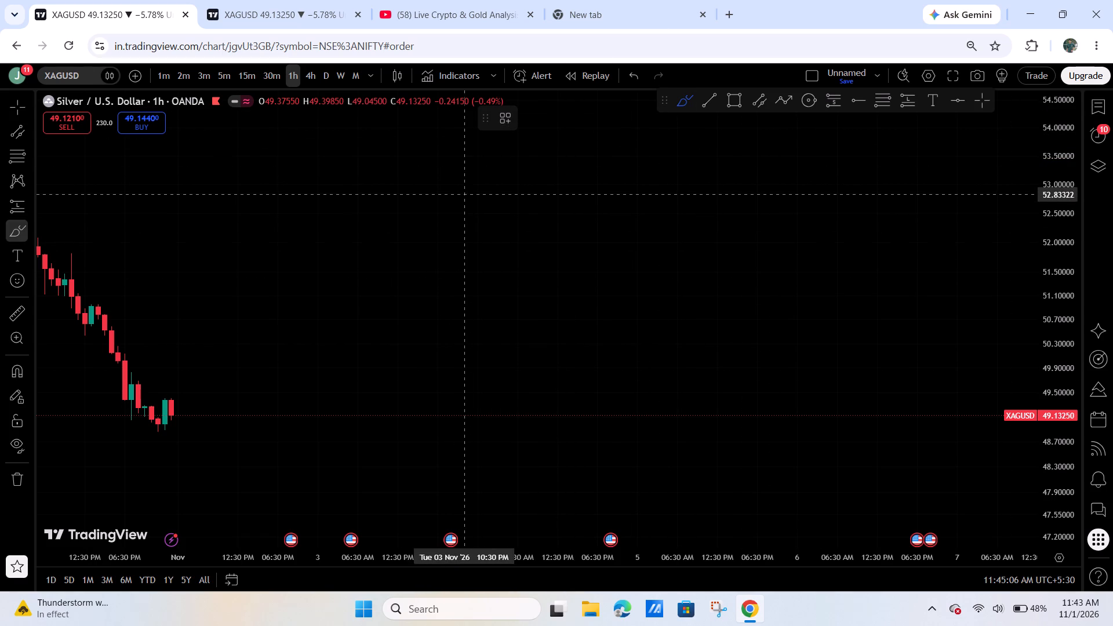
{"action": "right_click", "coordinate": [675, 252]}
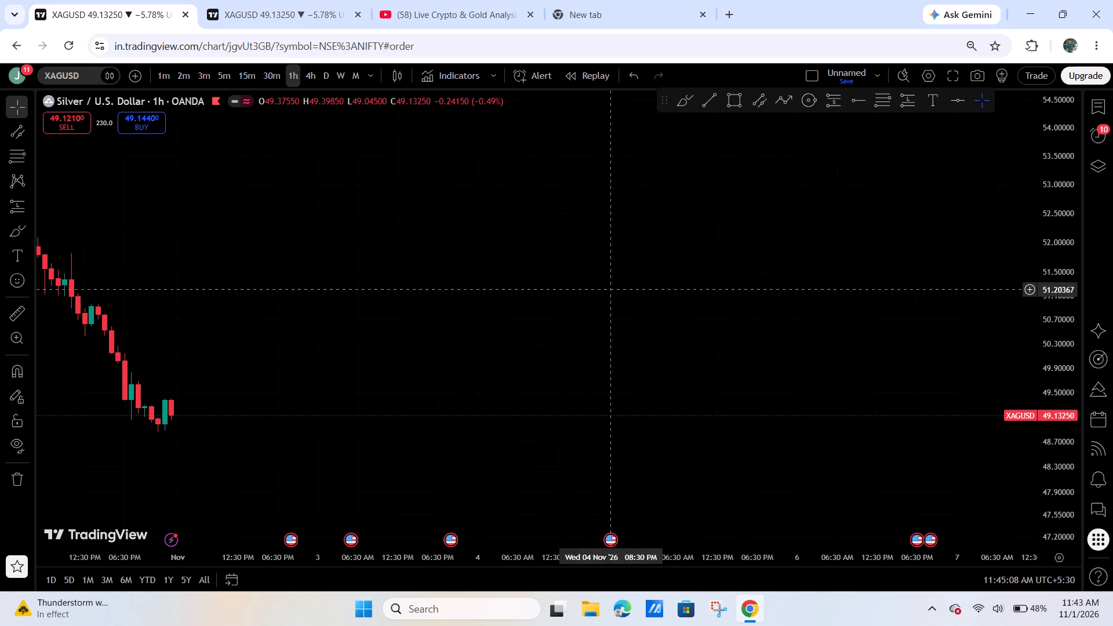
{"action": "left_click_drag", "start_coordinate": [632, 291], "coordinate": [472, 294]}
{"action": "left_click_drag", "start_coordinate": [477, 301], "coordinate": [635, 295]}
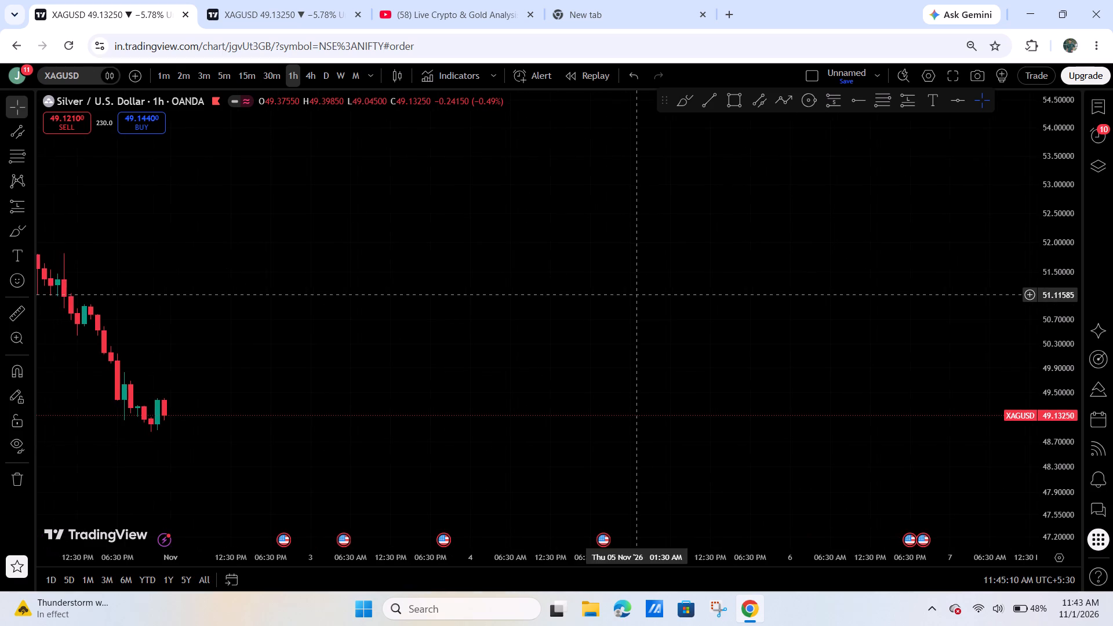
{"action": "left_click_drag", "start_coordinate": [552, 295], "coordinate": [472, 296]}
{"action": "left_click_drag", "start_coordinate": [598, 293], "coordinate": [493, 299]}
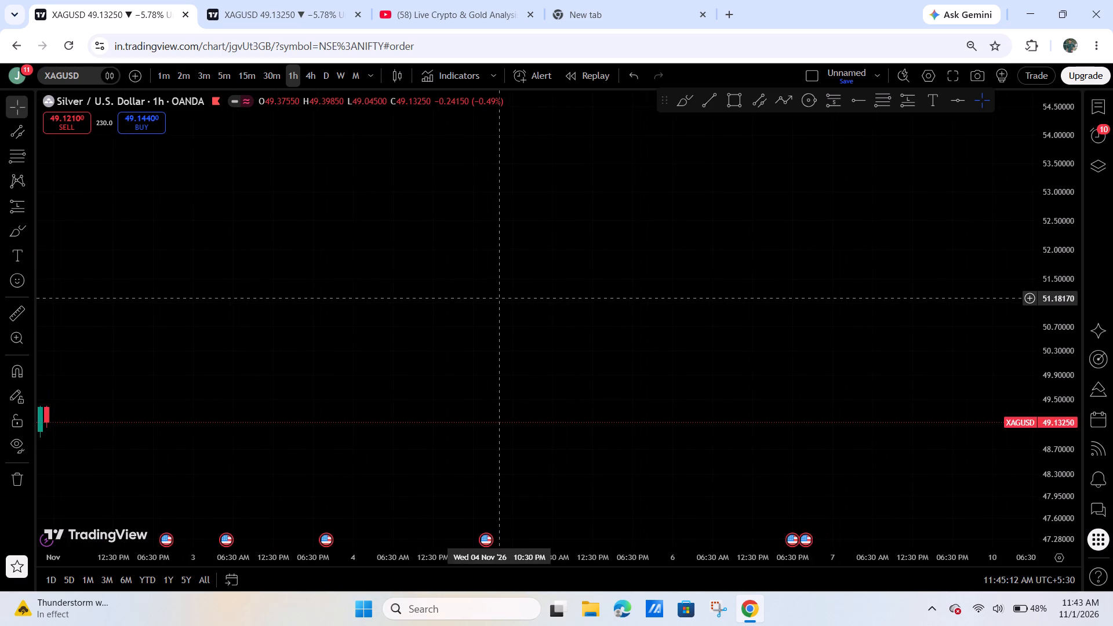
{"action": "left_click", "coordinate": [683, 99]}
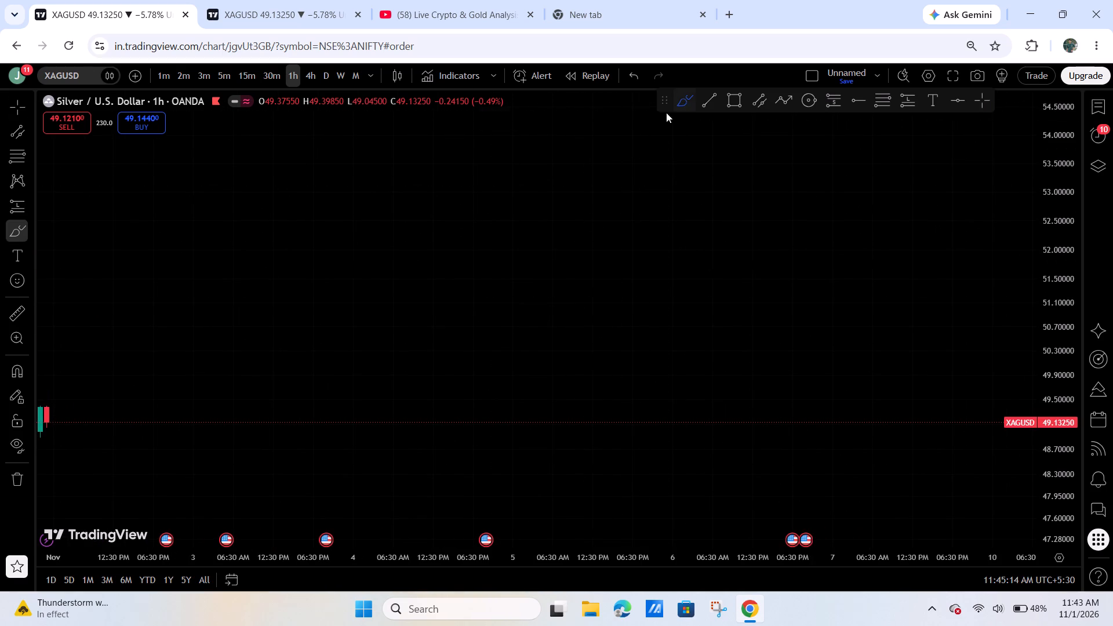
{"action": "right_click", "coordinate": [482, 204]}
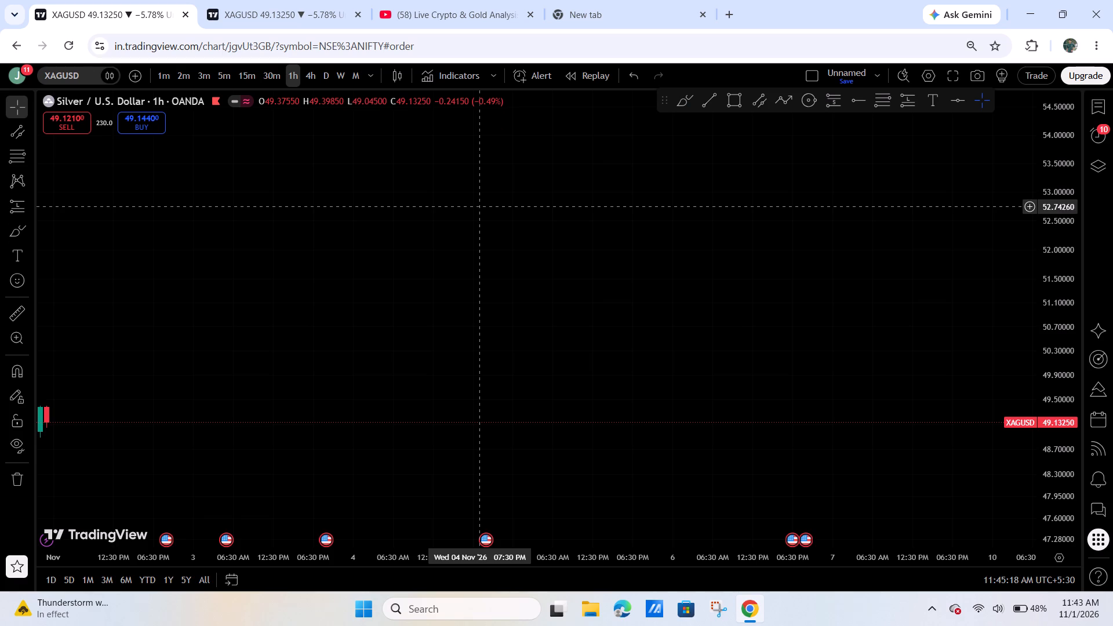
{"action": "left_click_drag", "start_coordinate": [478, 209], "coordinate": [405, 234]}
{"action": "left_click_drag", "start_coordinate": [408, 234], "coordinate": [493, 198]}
Draw two adjoining freehand boxes with the Brush from 4 to 5 November, spanning about 53.0 to 49.8.
{"action": "left_click", "coordinate": [676, 107]}
{"action": "left_click_drag", "start_coordinate": [520, 196], "coordinate": [625, 337]}
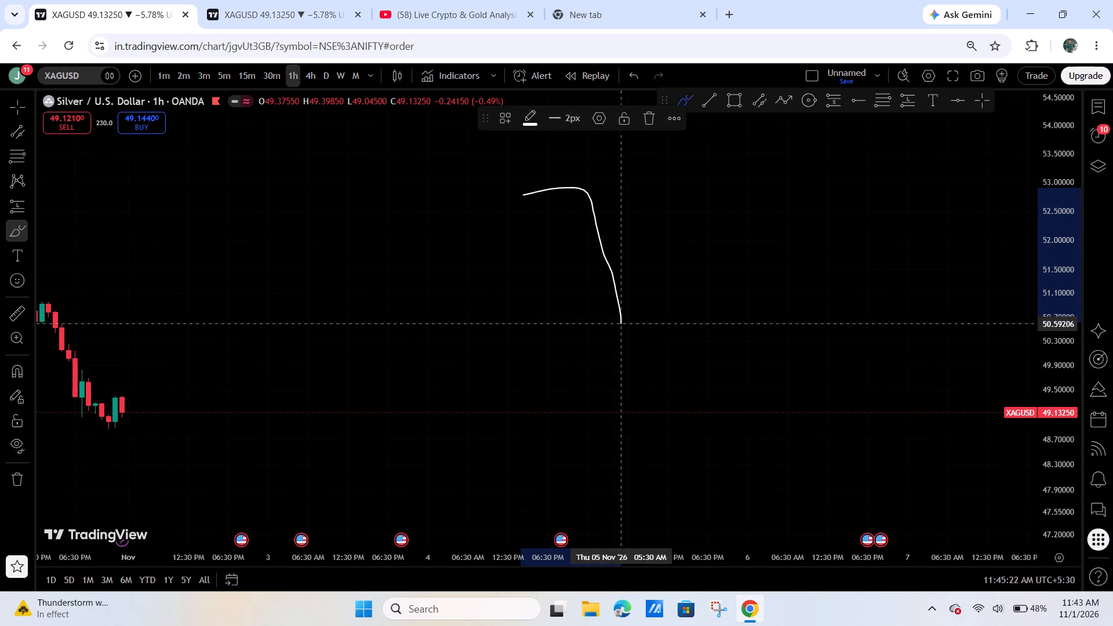
{"action": "left_click_drag", "start_coordinate": [625, 337], "coordinate": [672, 340]}
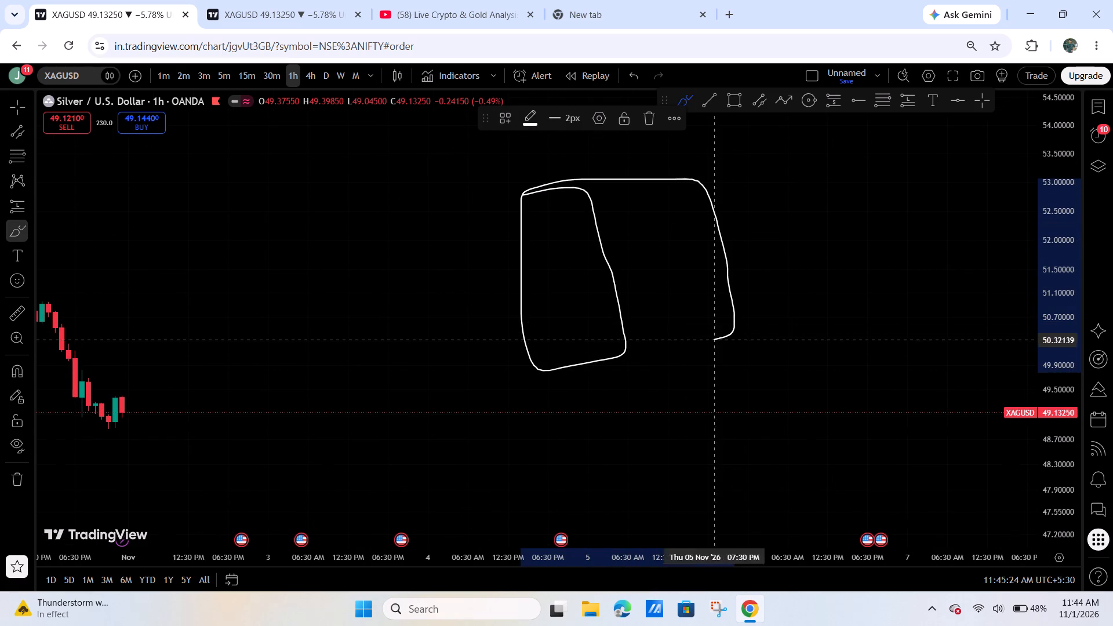
{"action": "left_click_drag", "start_coordinate": [672, 340], "coordinate": [616, 348]}
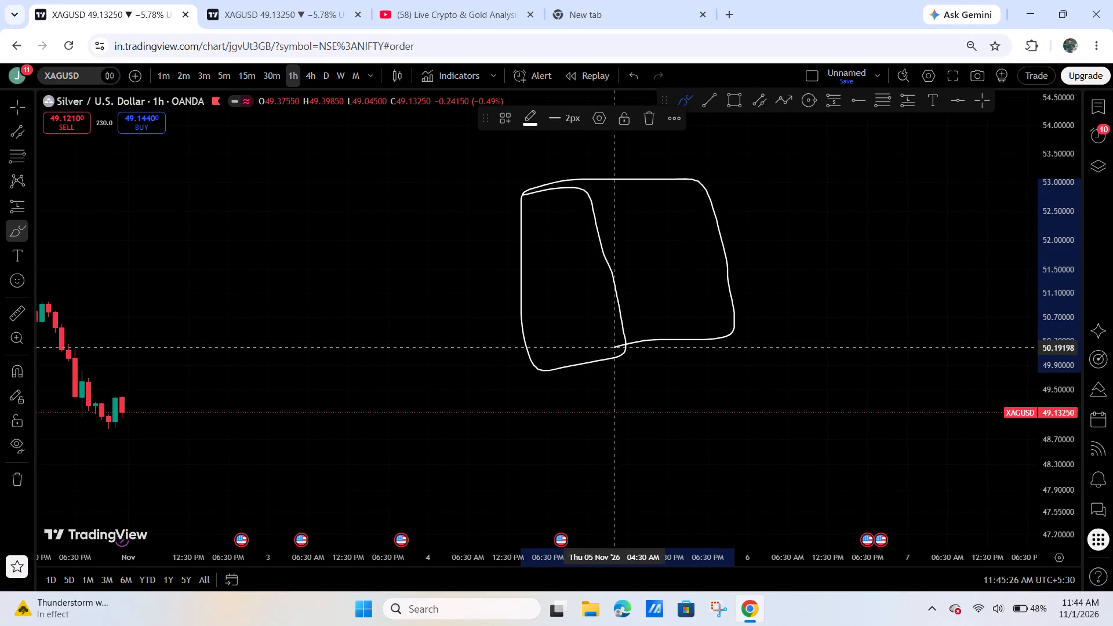
Draw three small stacked ovals inside the first box, from about 52.5 down to 51.2.
{"action": "left_click", "coordinate": [545, 212]}
{"action": "left_click_drag", "start_coordinate": [544, 230], "coordinate": [530, 239]}
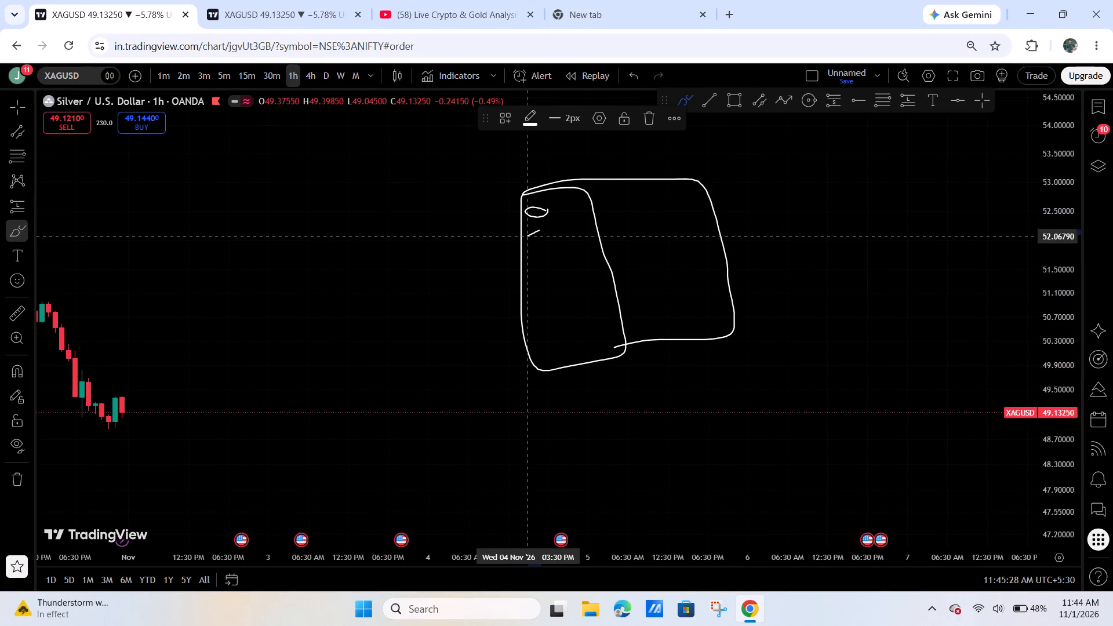
{"action": "left_click_drag", "start_coordinate": [530, 239], "coordinate": [547, 235]}
{"action": "left_click", "coordinate": [548, 278]}
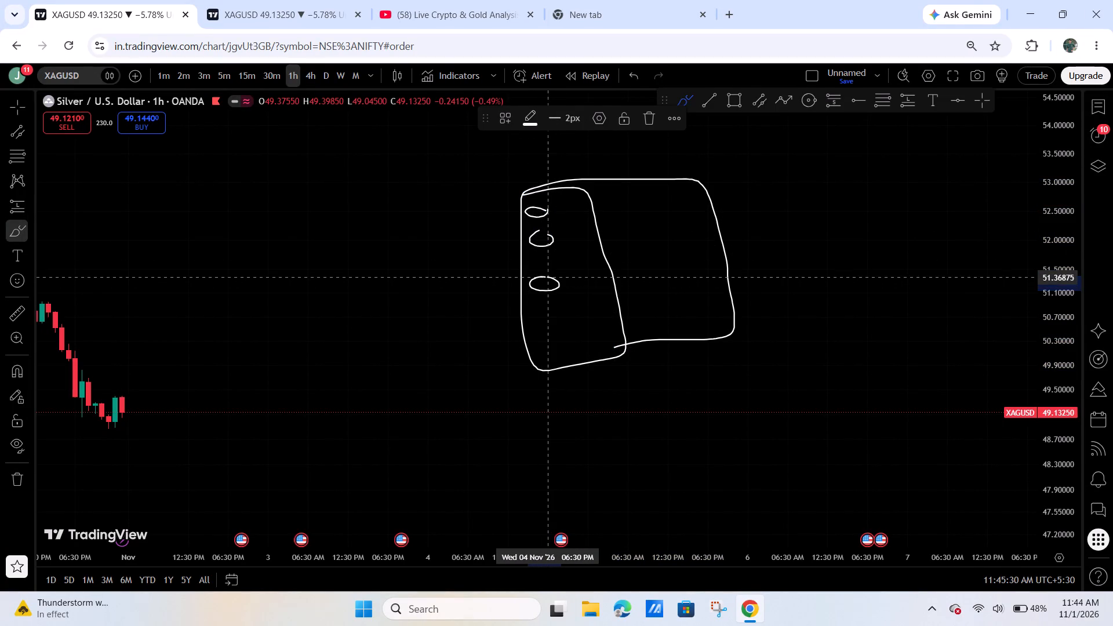
Draw a narrower freehand box inside the second box and add a bracket, a figure 1 and a vertical stroke near its top.
{"action": "left_click_drag", "start_coordinate": [613, 198], "coordinate": [649, 329]}
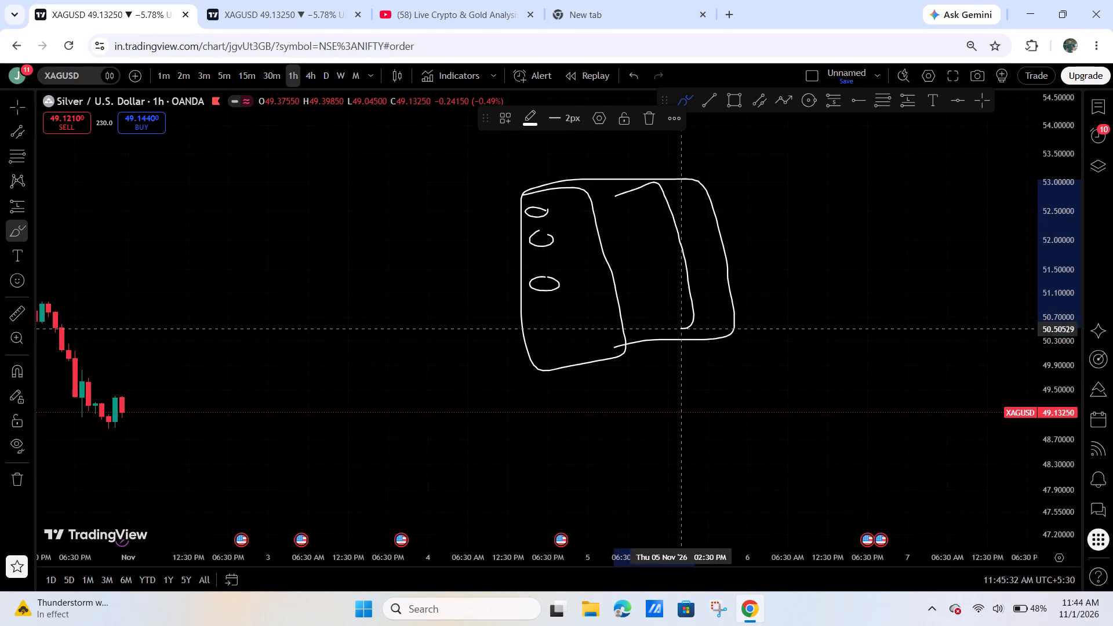
{"action": "left_click_drag", "start_coordinate": [649, 329], "coordinate": [643, 187]}
{"action": "left_click_drag", "start_coordinate": [626, 198], "coordinate": [624, 227]}
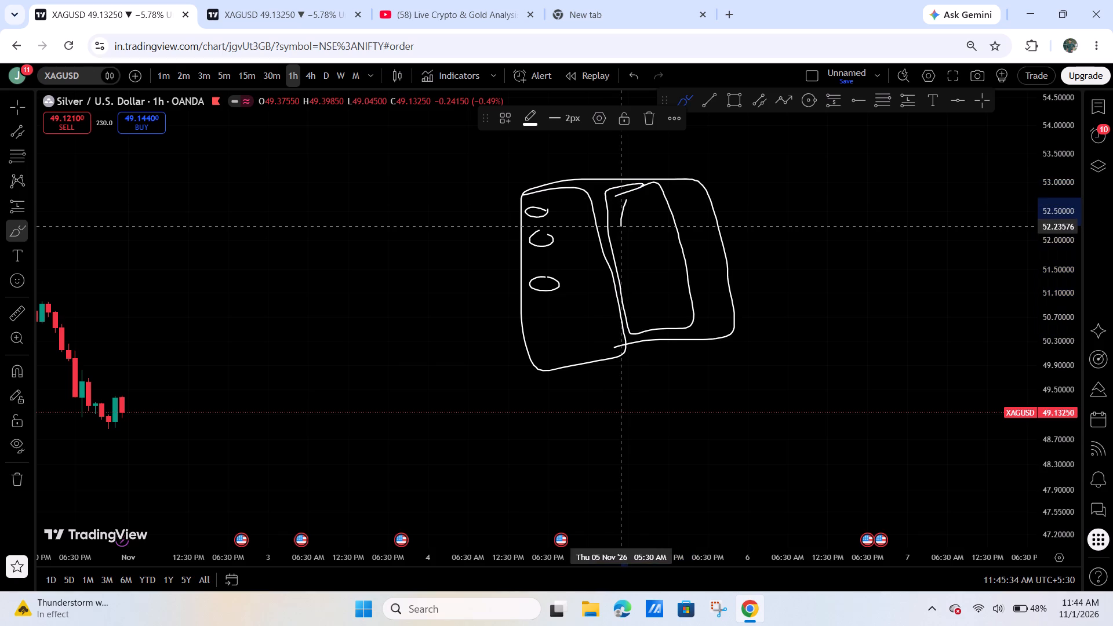
{"action": "left_click_drag", "start_coordinate": [624, 227], "coordinate": [627, 226]}
{"action": "left_click_drag", "start_coordinate": [636, 221], "coordinate": [646, 212]}
{"action": "left_click_drag", "start_coordinate": [645, 196], "coordinate": [648, 230]}
{"action": "left_click_drag", "start_coordinate": [670, 194], "coordinate": [667, 245]}
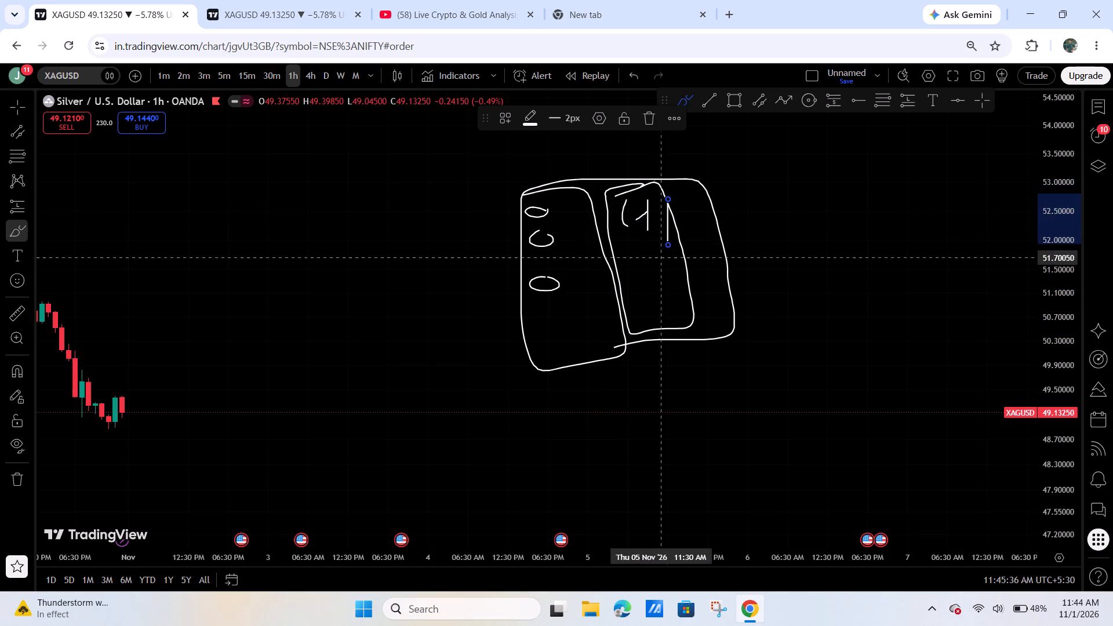
Remove the box sketch and all its marks from the chart.
{"action": "right_click", "coordinate": [445, 210]}
{"action": "right_click", "coordinate": [445, 210]}
{"action": "left_click", "coordinate": [532, 503]}
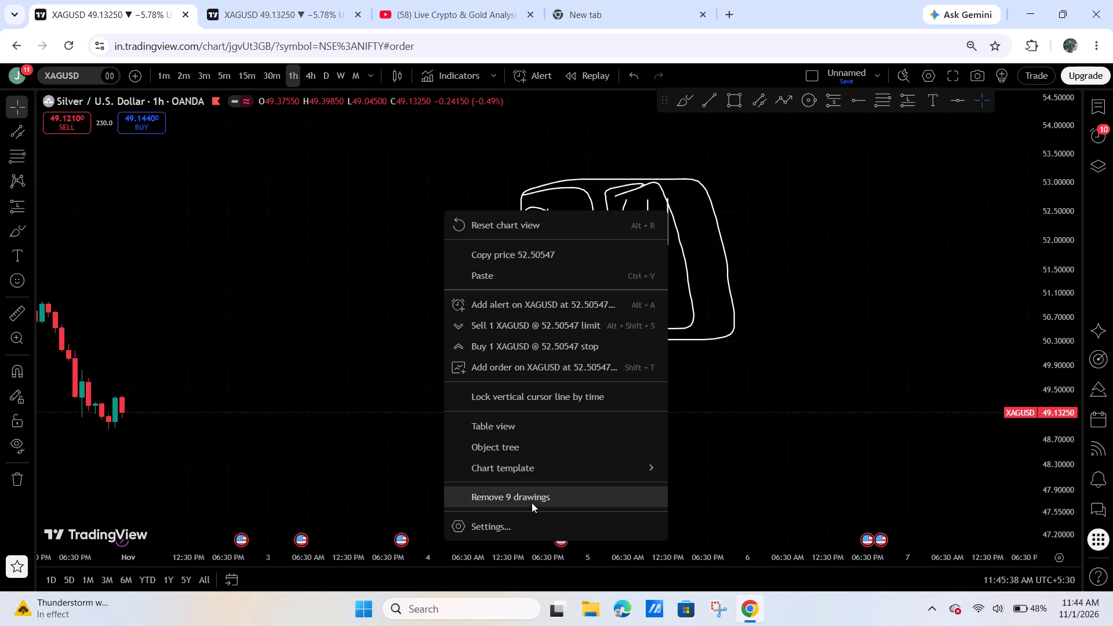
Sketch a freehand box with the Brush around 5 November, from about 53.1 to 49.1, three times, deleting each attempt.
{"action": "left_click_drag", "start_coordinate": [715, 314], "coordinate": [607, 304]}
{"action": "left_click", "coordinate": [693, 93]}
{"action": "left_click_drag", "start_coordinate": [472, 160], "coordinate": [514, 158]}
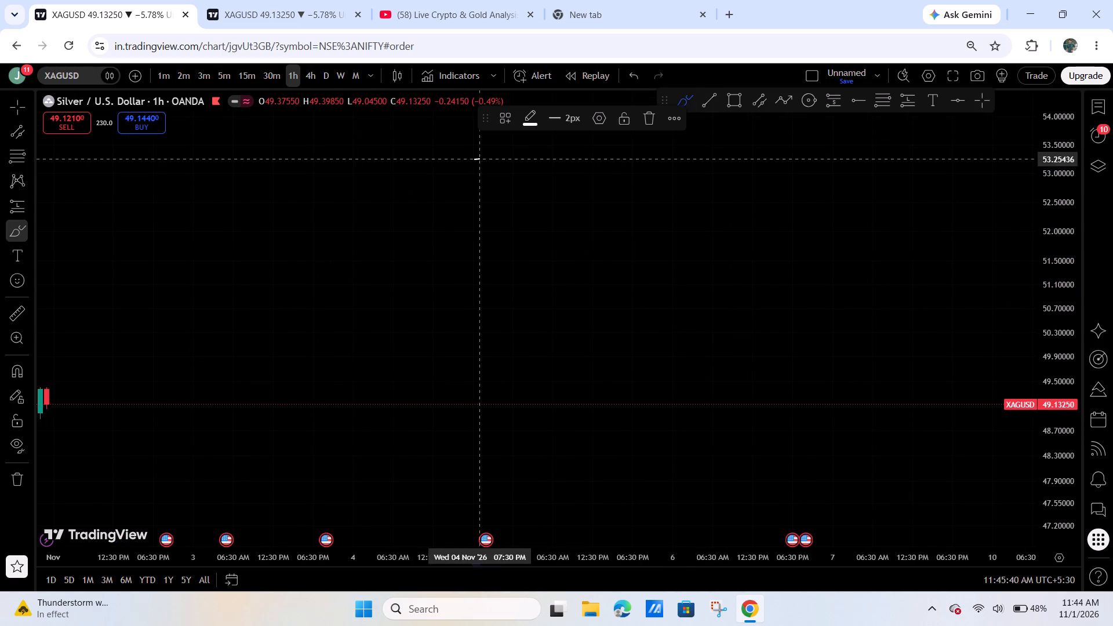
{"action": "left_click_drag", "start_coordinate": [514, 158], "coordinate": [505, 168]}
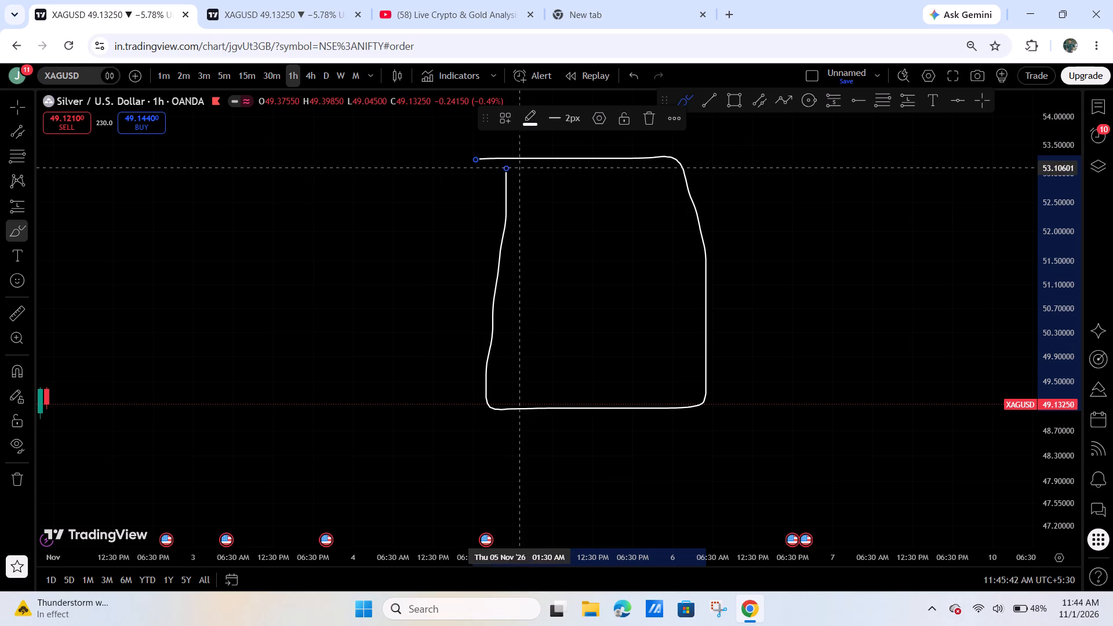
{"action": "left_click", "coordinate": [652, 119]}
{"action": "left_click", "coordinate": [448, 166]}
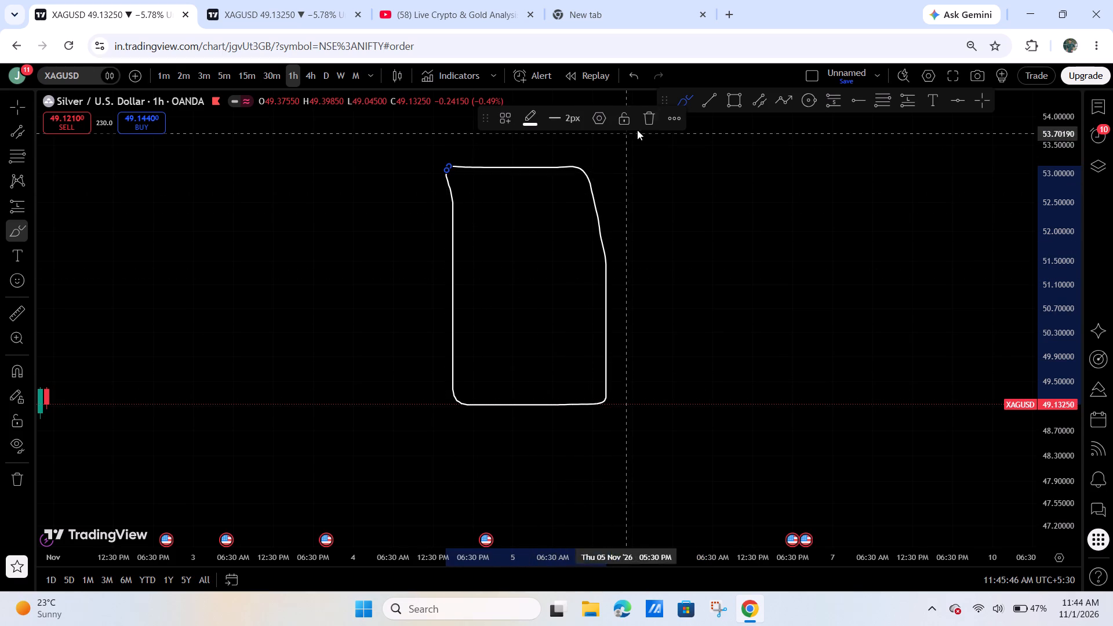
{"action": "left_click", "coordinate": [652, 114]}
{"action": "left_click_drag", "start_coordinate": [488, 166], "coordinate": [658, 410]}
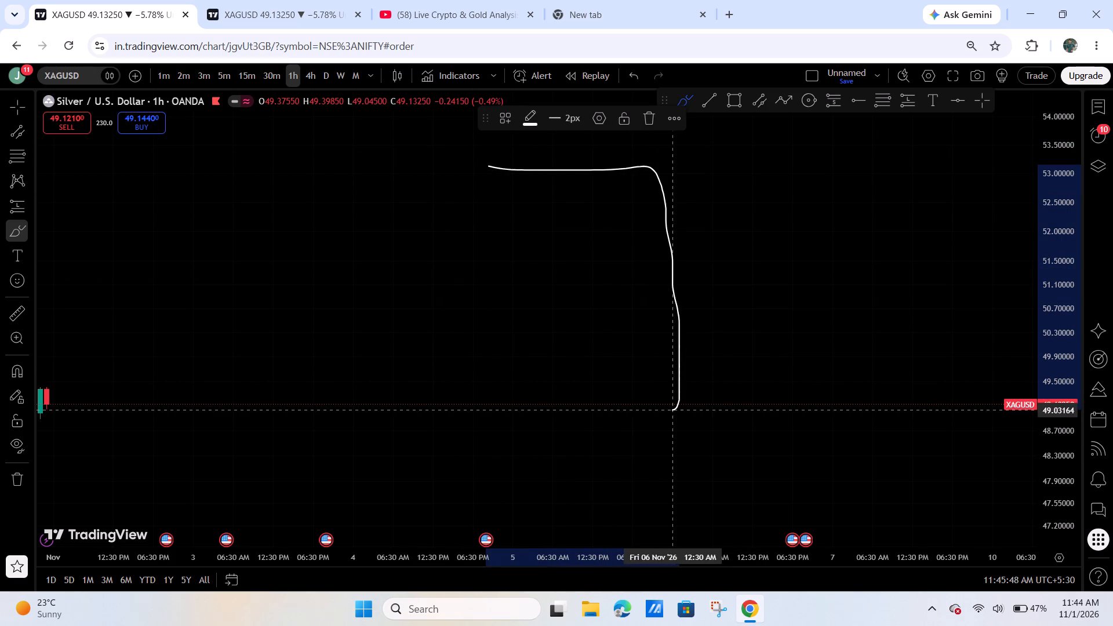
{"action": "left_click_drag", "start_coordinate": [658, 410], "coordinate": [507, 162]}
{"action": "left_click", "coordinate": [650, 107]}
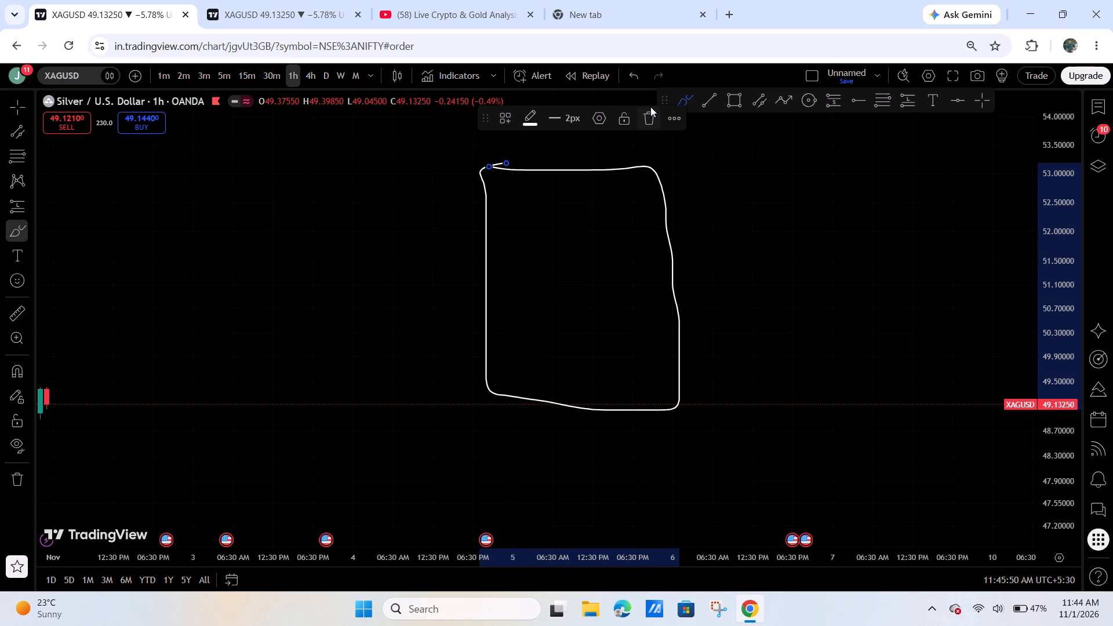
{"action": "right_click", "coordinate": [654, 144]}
Draw a rectangle zone under the late-October range, from 23 to 29 October, spanning about 53.14 to 52.79.
{"action": "left_click_drag", "start_coordinate": [718, 235], "coordinate": [758, 341]}
{"action": "scroll", "coordinate": [756, 342], "scroll_direction": "down", "scroll_amount": 3}
{"action": "left_click_drag", "start_coordinate": [726, 362], "coordinate": [462, 334]}
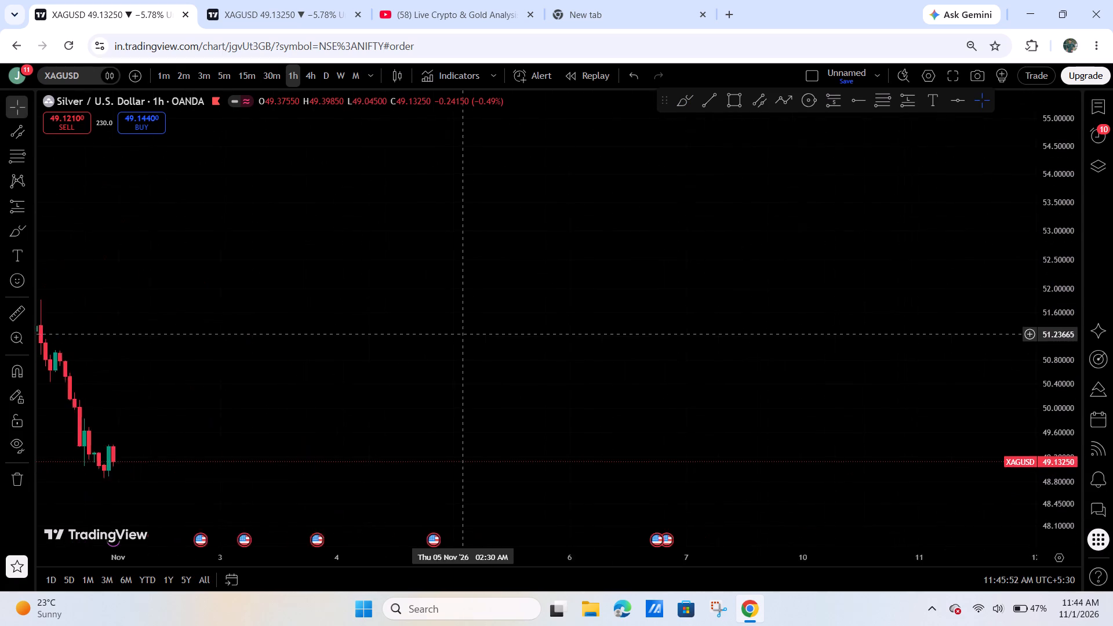
{"action": "left_click_drag", "start_coordinate": [462, 334], "coordinate": [904, 337]}
{"action": "scroll", "coordinate": [825, 323], "scroll_direction": "down", "scroll_amount": 6}
{"action": "left_click_drag", "start_coordinate": [812, 233], "coordinate": [700, 260]}
{"action": "left_click", "coordinate": [737, 101]}
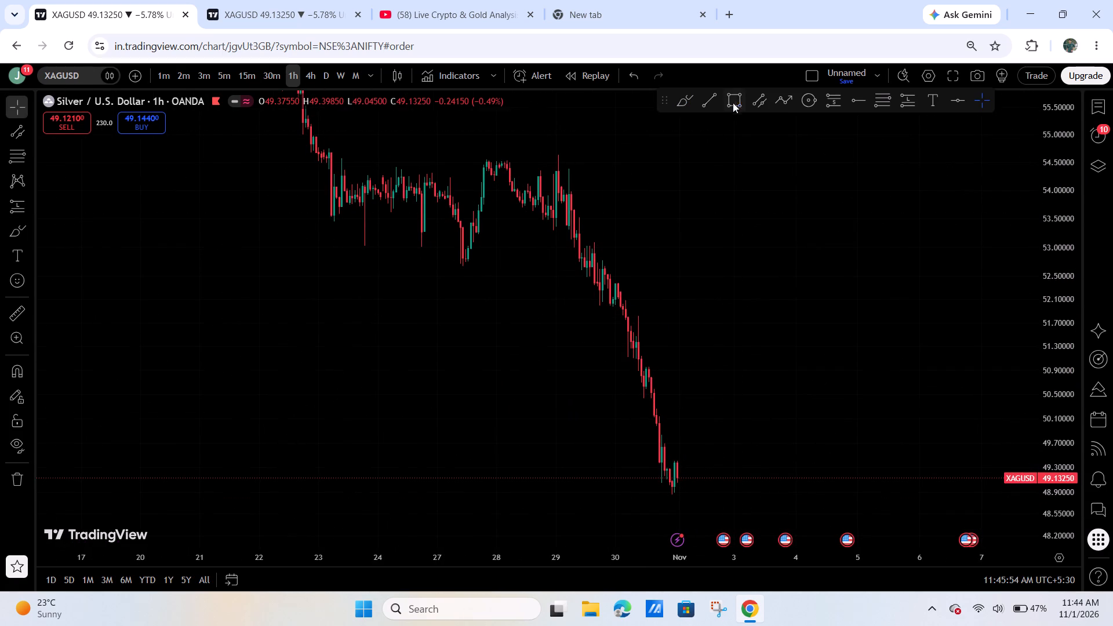
{"action": "left_click", "coordinate": [340, 239]}
{"action": "left_click_drag", "start_coordinate": [601, 260], "coordinate": [591, 264]}
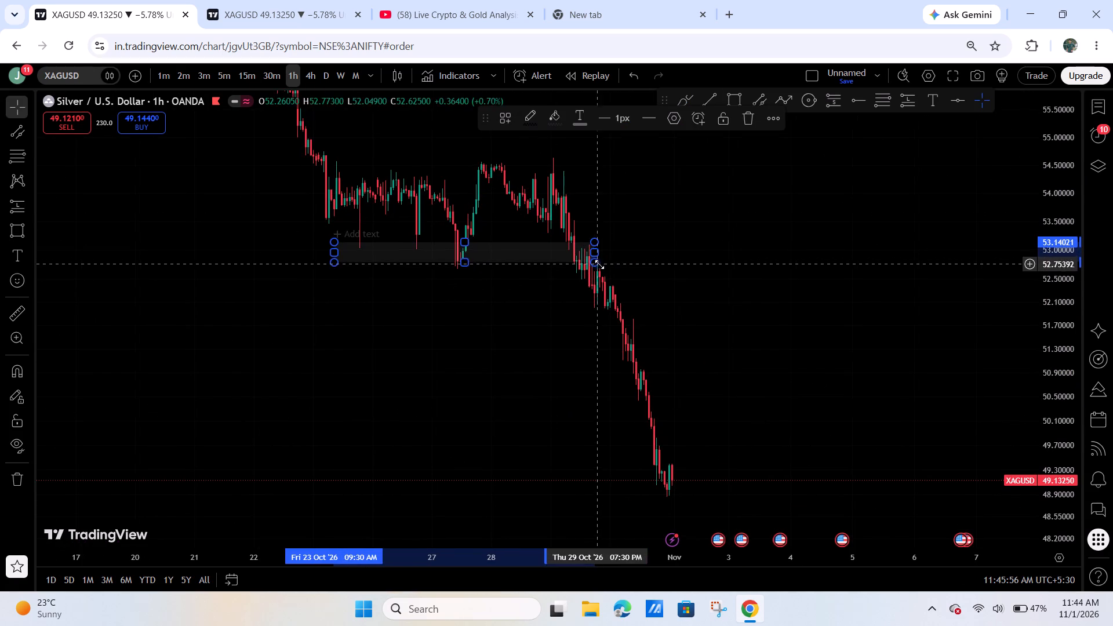
Draw a second rectangle zone above the same range, from 22 to 29 October, spanning about 54.83 to 54.48.
{"action": "left_click_drag", "start_coordinate": [612, 270], "coordinate": [719, 266]}
{"action": "left_click_drag", "start_coordinate": [755, 201], "coordinate": [754, 276]}
{"action": "left_click", "coordinate": [732, 97]}
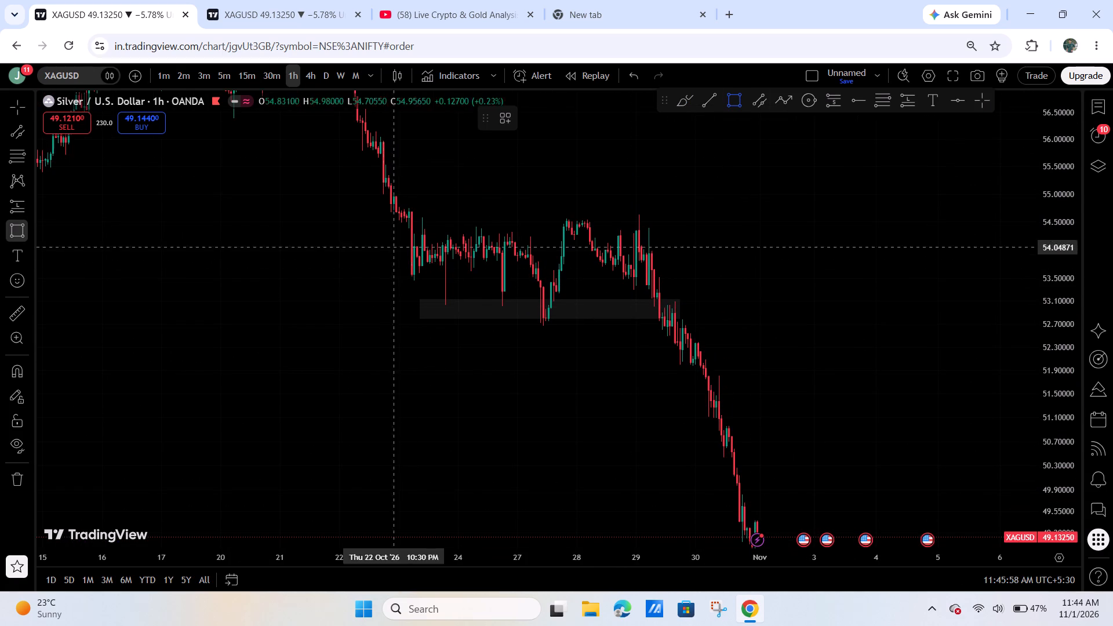
{"action": "left_click_drag", "start_coordinate": [403, 201], "coordinate": [410, 203]}
{"action": "left_click", "coordinate": [683, 220]}
Examine the silver price action between the two zones and the decline from the range to the latest candles.
{"action": "left_click_drag", "start_coordinate": [710, 270], "coordinate": [430, 137]}
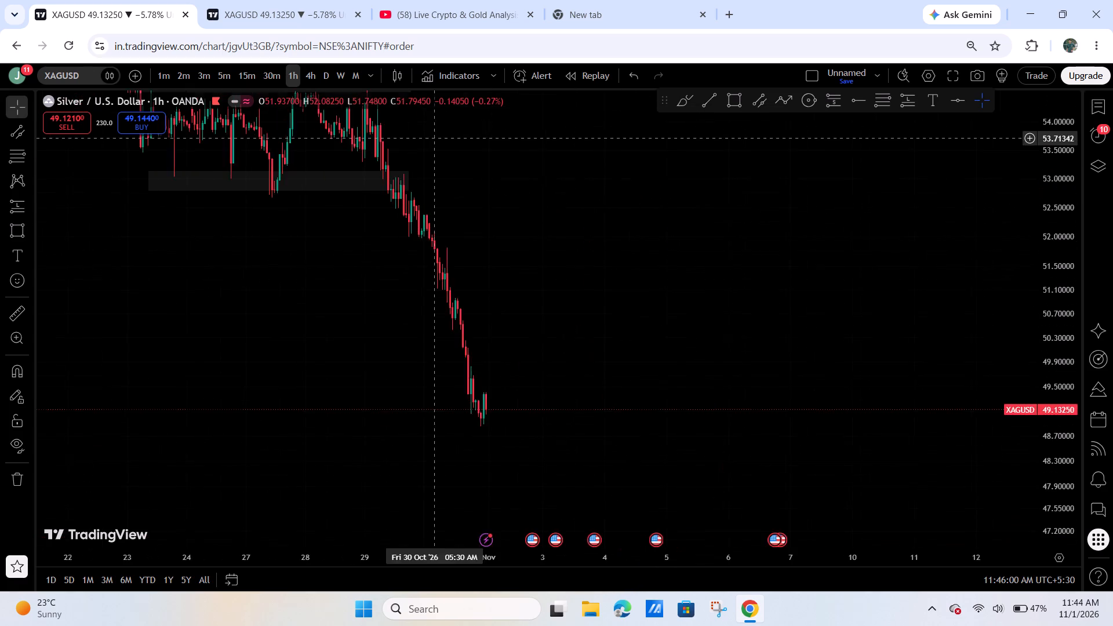
{"action": "left_click_drag", "start_coordinate": [430, 137], "coordinate": [430, 136]}
{"action": "left_click_drag", "start_coordinate": [578, 227], "coordinate": [876, 376]}
{"action": "left_click_drag", "start_coordinate": [760, 323], "coordinate": [980, 339]}
{"action": "left_click_drag", "start_coordinate": [1046, 385], "coordinate": [1035, 289]}
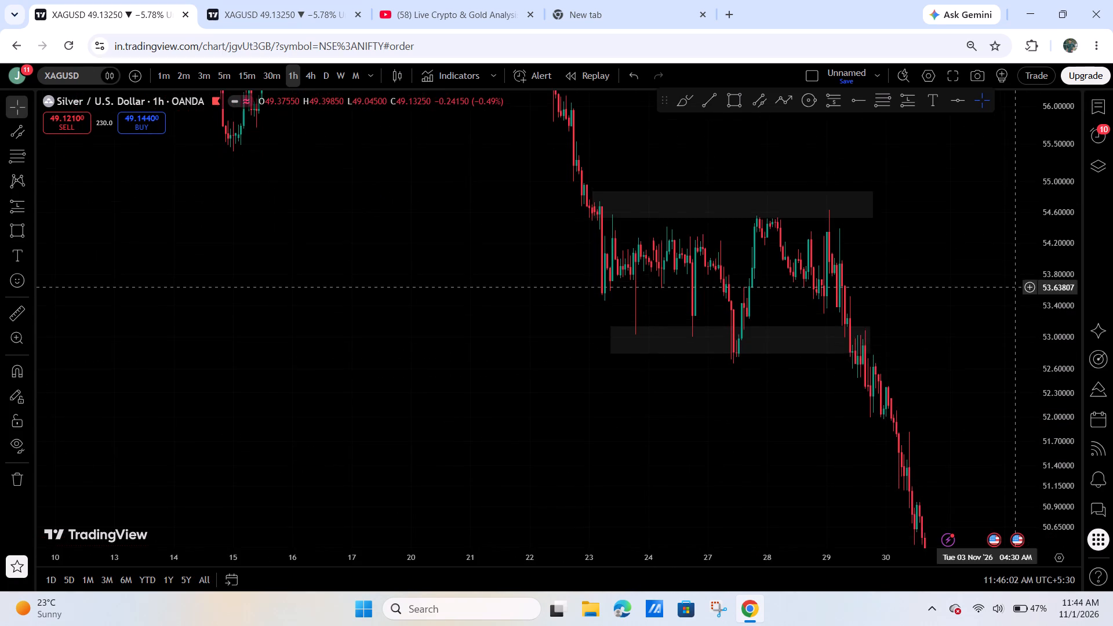
{"action": "scroll", "coordinate": [894, 307], "scroll_direction": "up", "scroll_amount": 6}
{"action": "left_click_drag", "start_coordinate": [854, 309], "coordinate": [634, 117]}
{"action": "left_click_drag", "start_coordinate": [736, 316], "coordinate": [371, 239]}
{"action": "left_click_drag", "start_coordinate": [576, 300], "coordinate": [739, 313]}
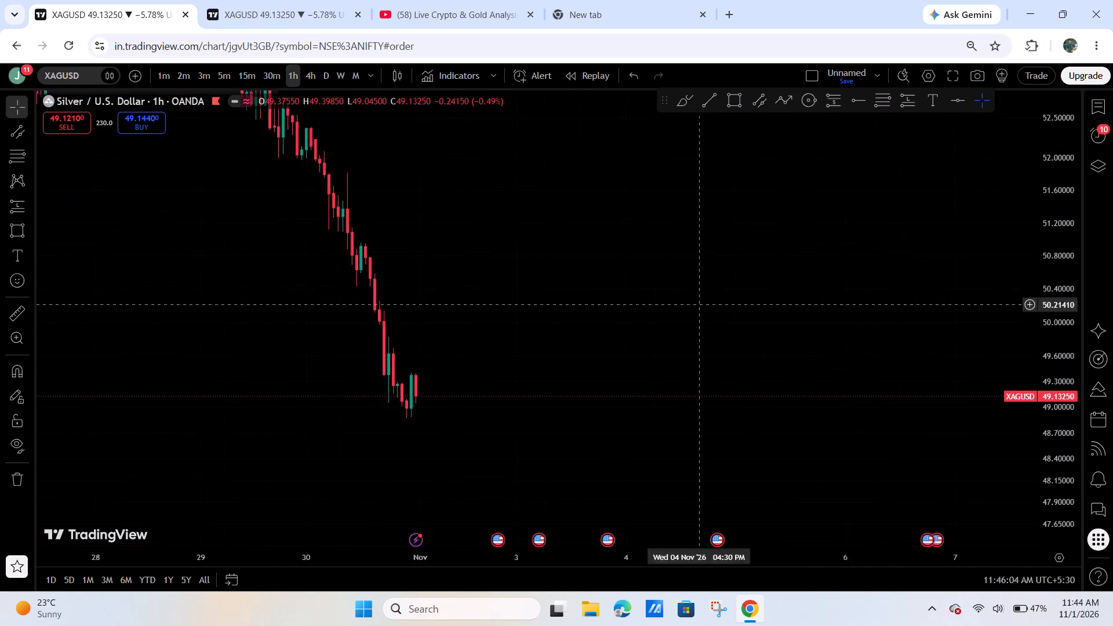
{"action": "left_click_drag", "start_coordinate": [739, 313], "coordinate": [841, 388]}
{"action": "left_click_drag", "start_coordinate": [834, 390], "coordinate": [1112, 525]}
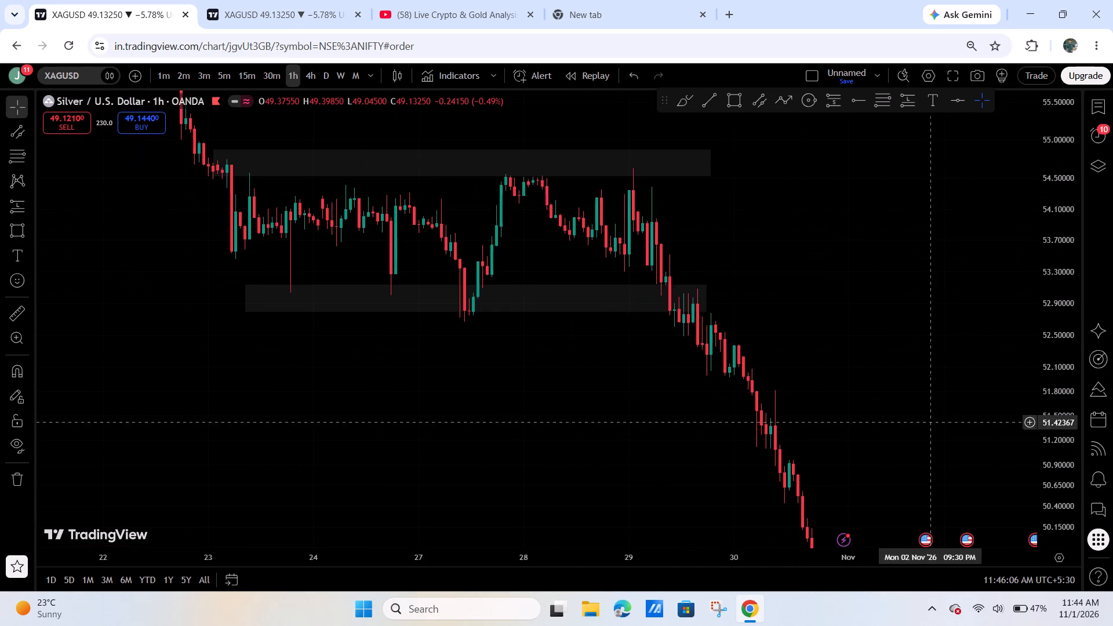
{"action": "left_click_drag", "start_coordinate": [896, 417], "coordinate": [1035, 492]}
Move the upper zone down to about 54.68 to 54.33 and shorten its end to the morning of 29 October.
{"action": "left_click_drag", "start_coordinate": [877, 285], "coordinate": [839, 333]}
{"action": "left_click_drag", "start_coordinate": [816, 269], "coordinate": [806, 274]}
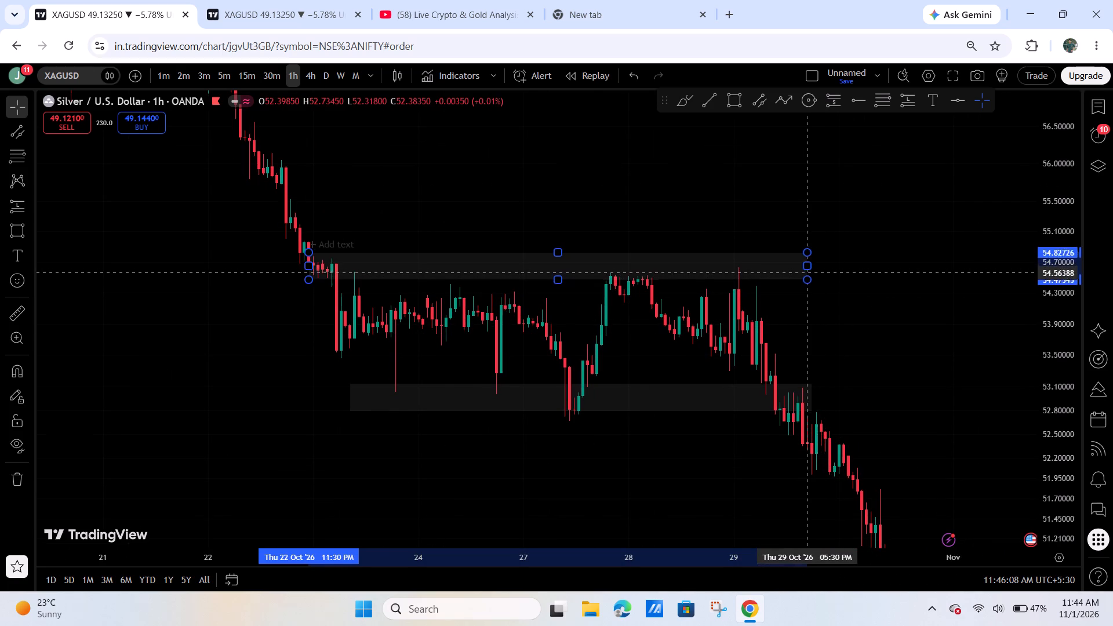
{"action": "left_click_drag", "start_coordinate": [806, 274], "coordinate": [818, 284]}
{"action": "left_click_drag", "start_coordinate": [820, 279], "coordinate": [768, 278]}
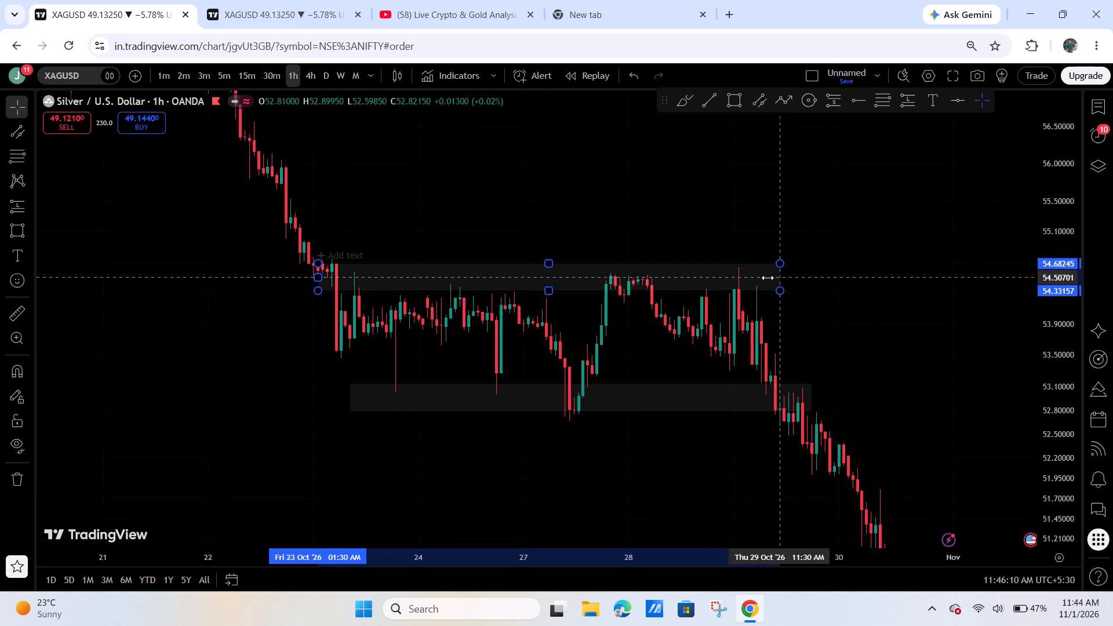
{"action": "left_click_drag", "start_coordinate": [768, 278], "coordinate": [763, 278]}
Narrow and lower the bottom zone to about 52.9 to 52.67, ending it earlier on 29 October.
{"action": "left_click_drag", "start_coordinate": [841, 336], "coordinate": [796, 301]}
{"action": "left_click", "coordinate": [763, 359]}
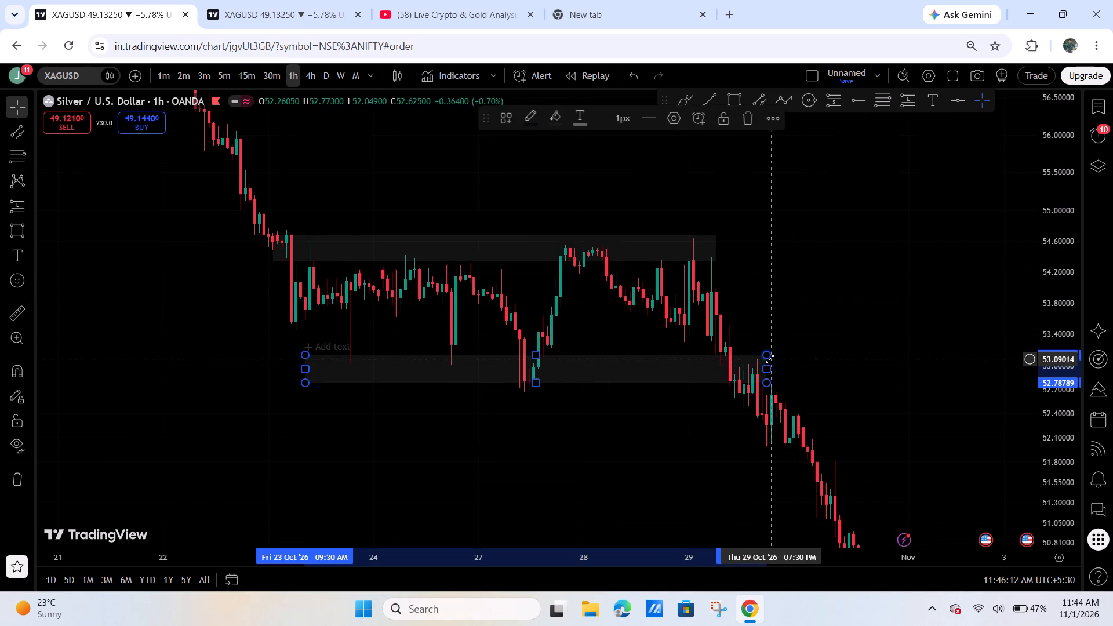
{"action": "left_click_drag", "start_coordinate": [770, 358], "coordinate": [737, 363]}
{"action": "left_click_drag", "start_coordinate": [551, 382], "coordinate": [543, 392]}
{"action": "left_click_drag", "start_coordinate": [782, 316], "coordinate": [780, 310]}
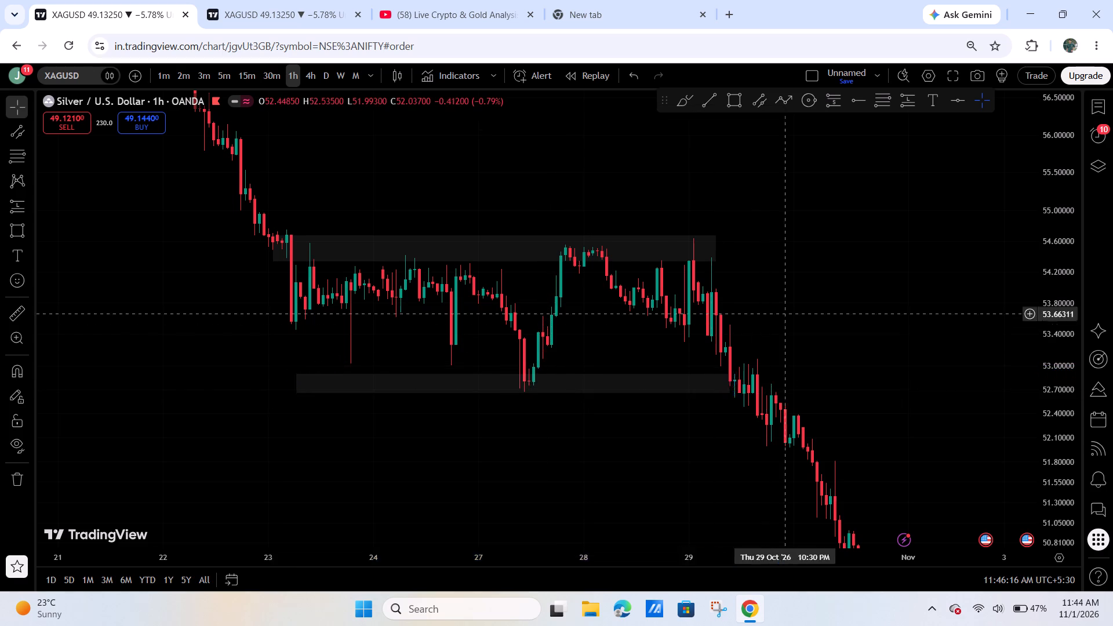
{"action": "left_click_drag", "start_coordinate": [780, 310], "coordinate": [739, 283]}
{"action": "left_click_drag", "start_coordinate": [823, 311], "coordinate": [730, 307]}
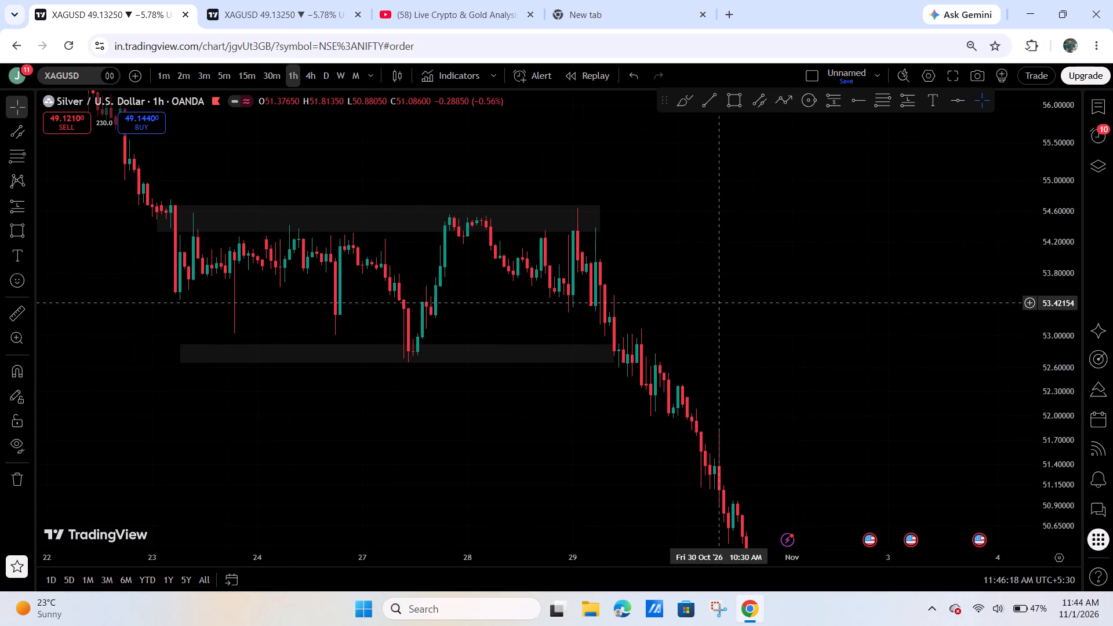
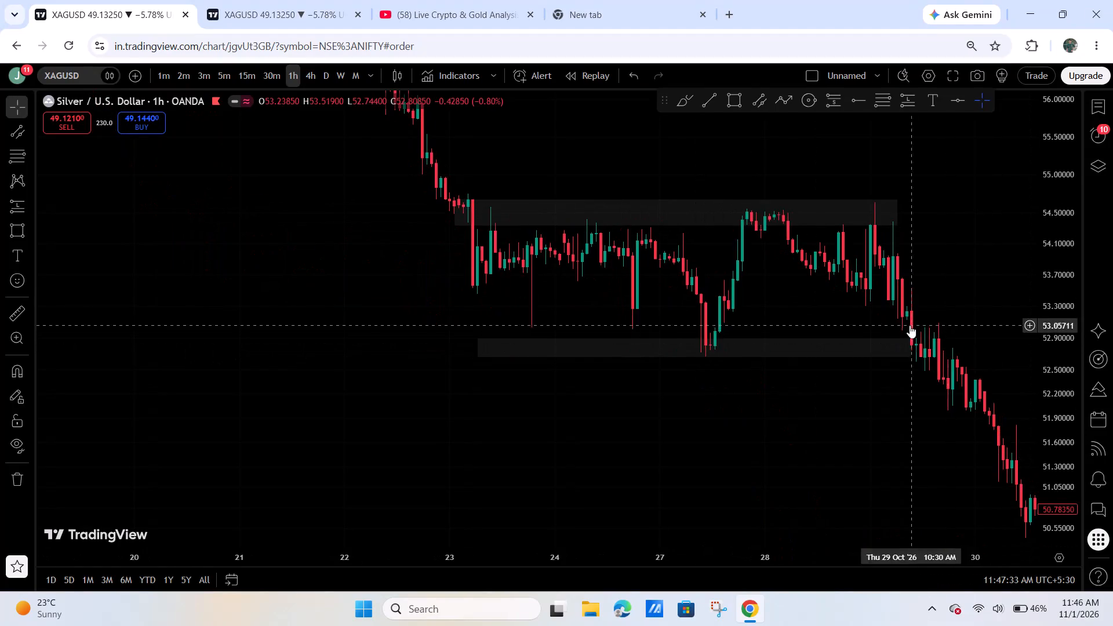
Extend the end of the bottom zone on the hourly silver chart slightly further along 29 October.
{"action": "left_click_drag", "start_coordinate": [923, 400], "coordinate": [707, 430]}
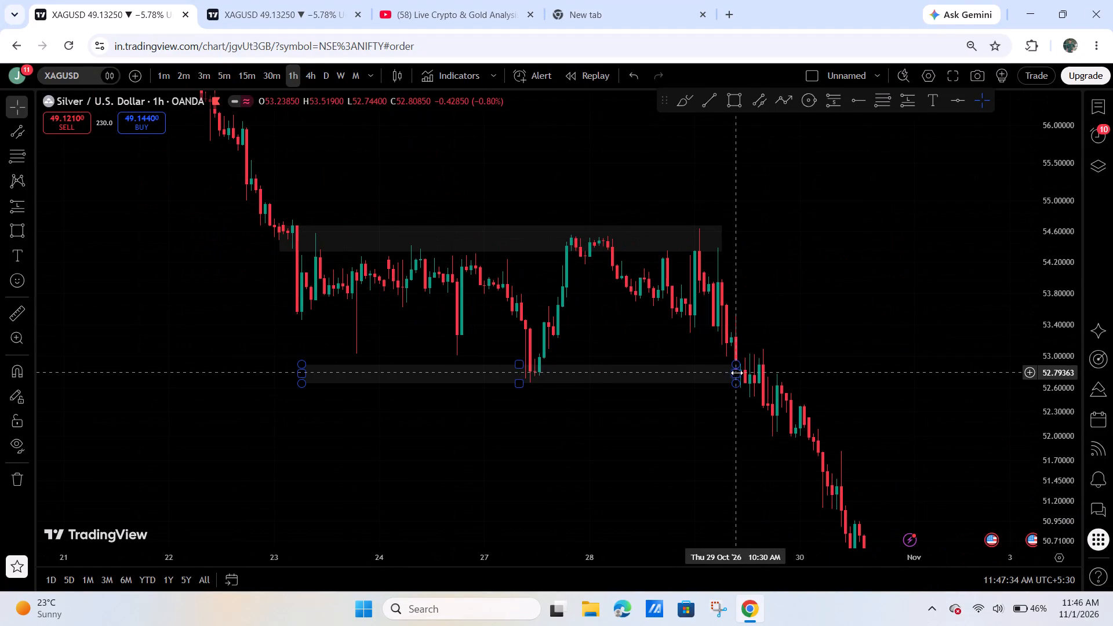
{"action": "left_click_drag", "start_coordinate": [738, 372], "coordinate": [765, 372]}
{"action": "scroll", "coordinate": [784, 355], "scroll_direction": "down", "scroll_amount": 3}
{"action": "left_click_drag", "start_coordinate": [872, 331], "coordinate": [661, 329]}
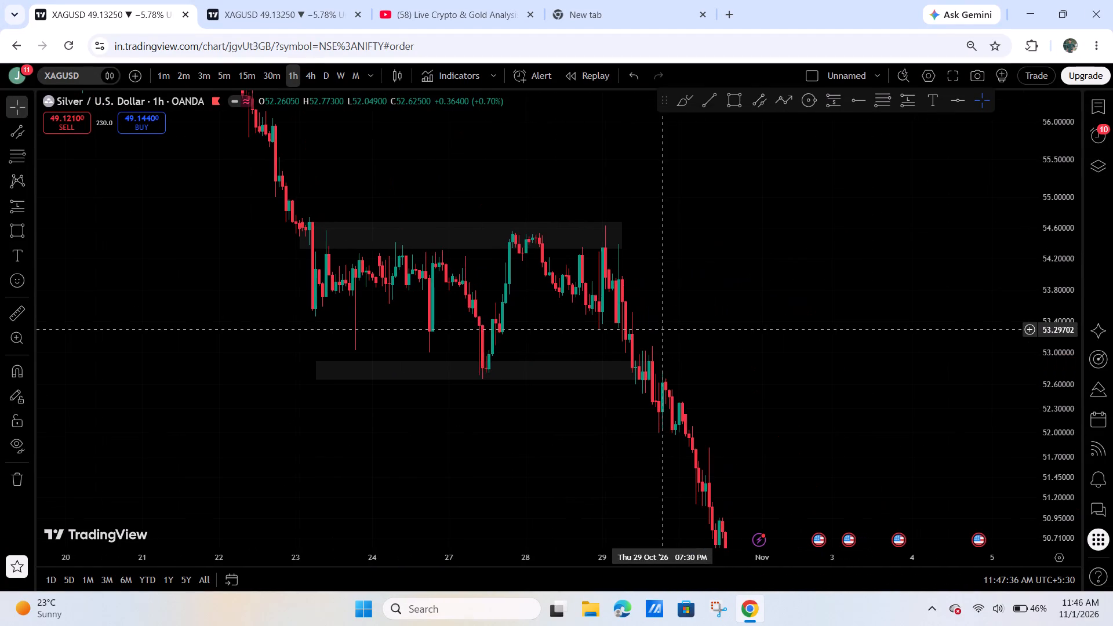
{"action": "left_click_drag", "start_coordinate": [688, 250], "coordinate": [676, 263]}
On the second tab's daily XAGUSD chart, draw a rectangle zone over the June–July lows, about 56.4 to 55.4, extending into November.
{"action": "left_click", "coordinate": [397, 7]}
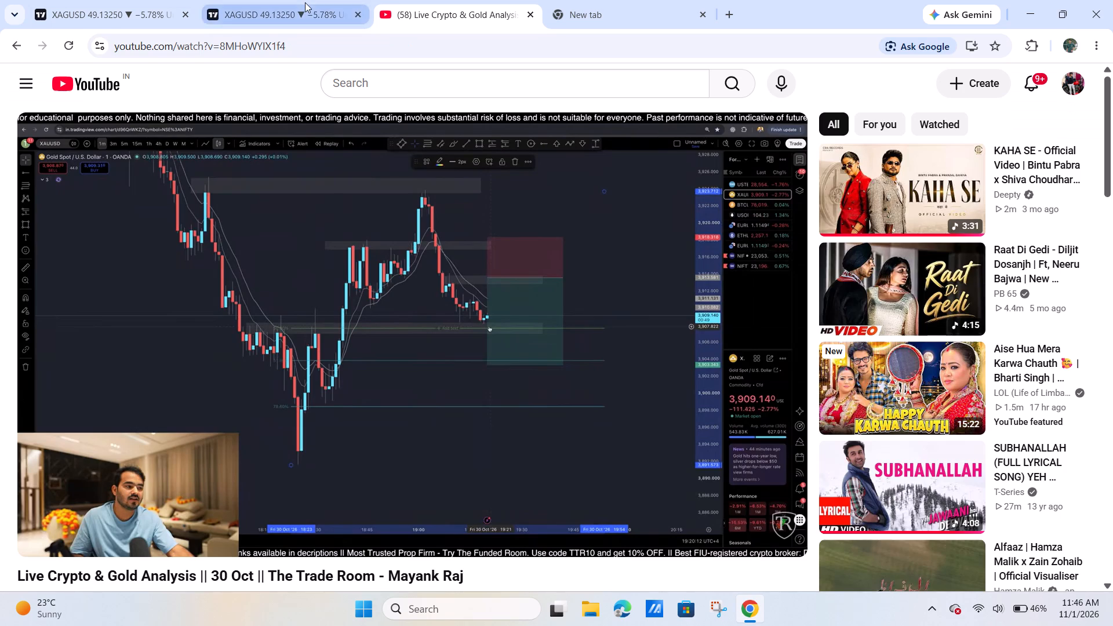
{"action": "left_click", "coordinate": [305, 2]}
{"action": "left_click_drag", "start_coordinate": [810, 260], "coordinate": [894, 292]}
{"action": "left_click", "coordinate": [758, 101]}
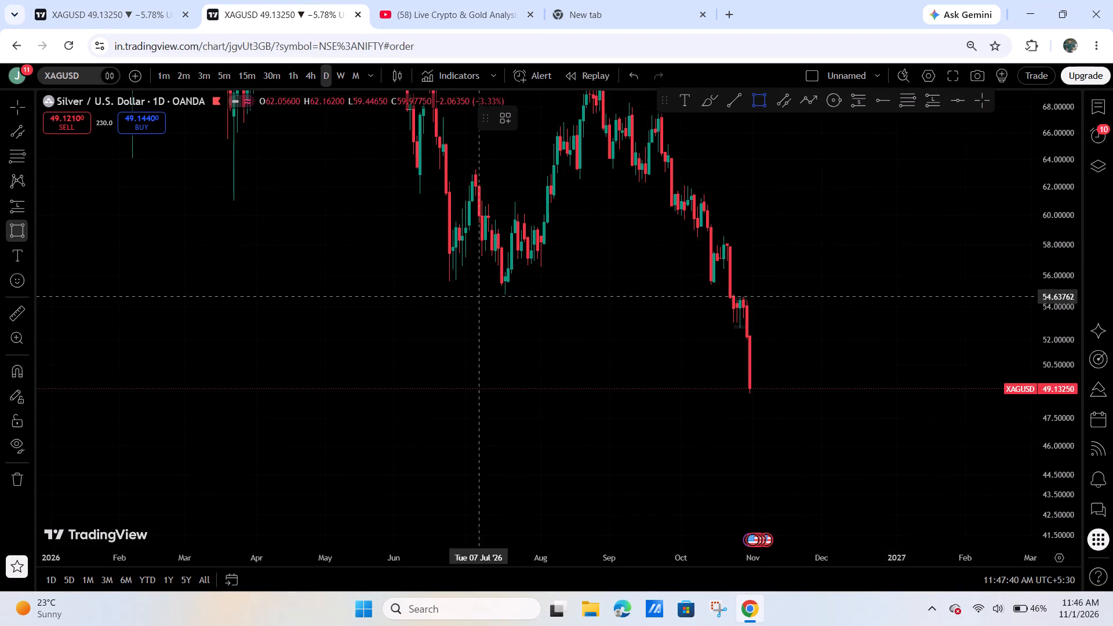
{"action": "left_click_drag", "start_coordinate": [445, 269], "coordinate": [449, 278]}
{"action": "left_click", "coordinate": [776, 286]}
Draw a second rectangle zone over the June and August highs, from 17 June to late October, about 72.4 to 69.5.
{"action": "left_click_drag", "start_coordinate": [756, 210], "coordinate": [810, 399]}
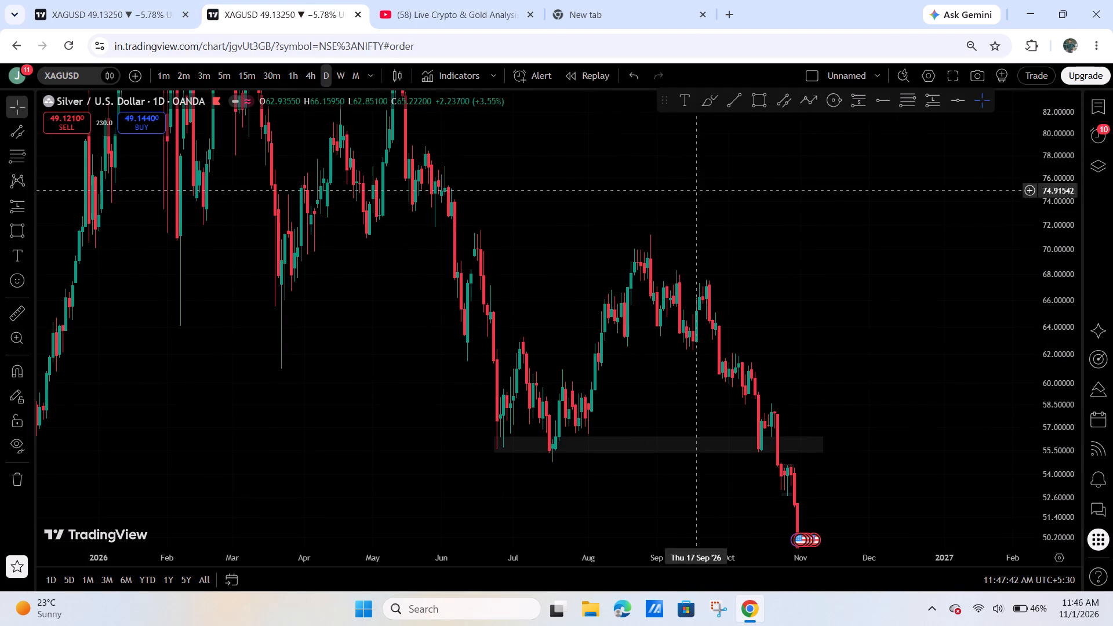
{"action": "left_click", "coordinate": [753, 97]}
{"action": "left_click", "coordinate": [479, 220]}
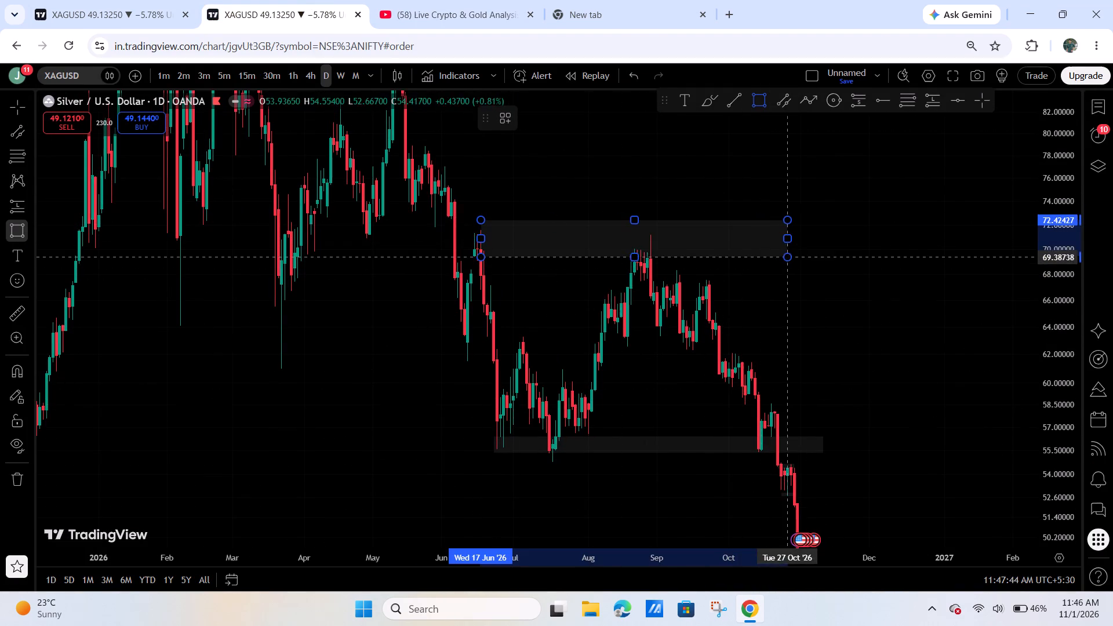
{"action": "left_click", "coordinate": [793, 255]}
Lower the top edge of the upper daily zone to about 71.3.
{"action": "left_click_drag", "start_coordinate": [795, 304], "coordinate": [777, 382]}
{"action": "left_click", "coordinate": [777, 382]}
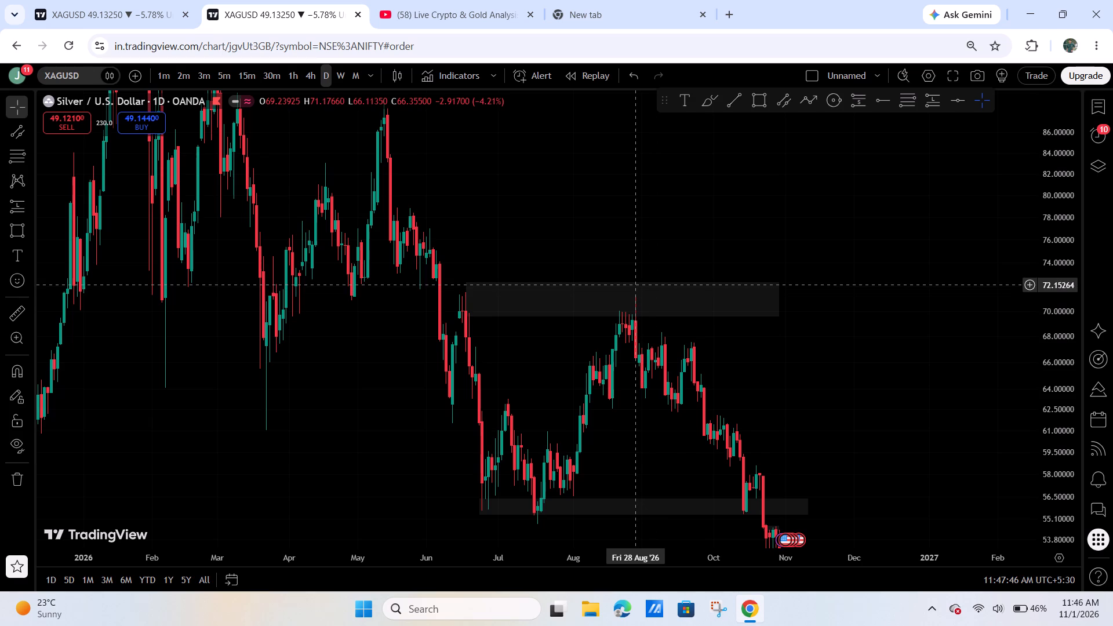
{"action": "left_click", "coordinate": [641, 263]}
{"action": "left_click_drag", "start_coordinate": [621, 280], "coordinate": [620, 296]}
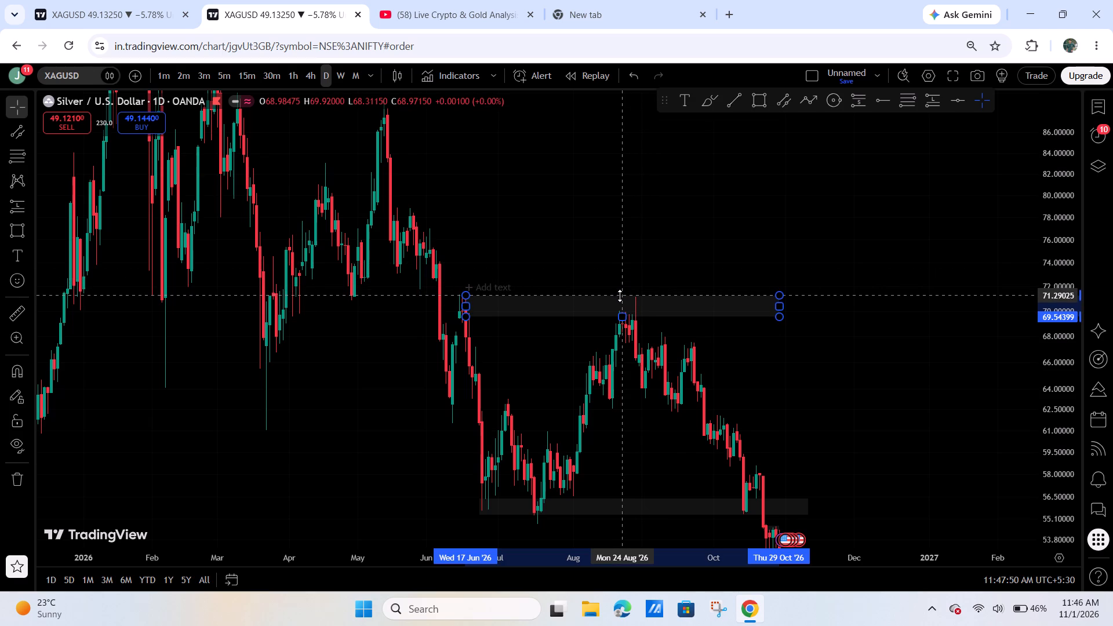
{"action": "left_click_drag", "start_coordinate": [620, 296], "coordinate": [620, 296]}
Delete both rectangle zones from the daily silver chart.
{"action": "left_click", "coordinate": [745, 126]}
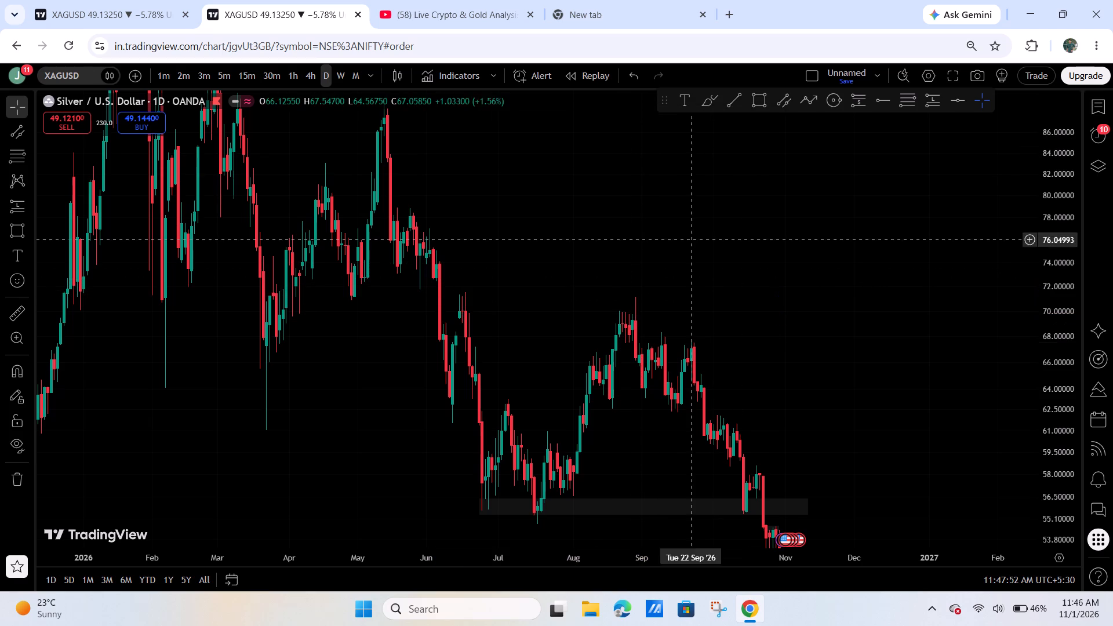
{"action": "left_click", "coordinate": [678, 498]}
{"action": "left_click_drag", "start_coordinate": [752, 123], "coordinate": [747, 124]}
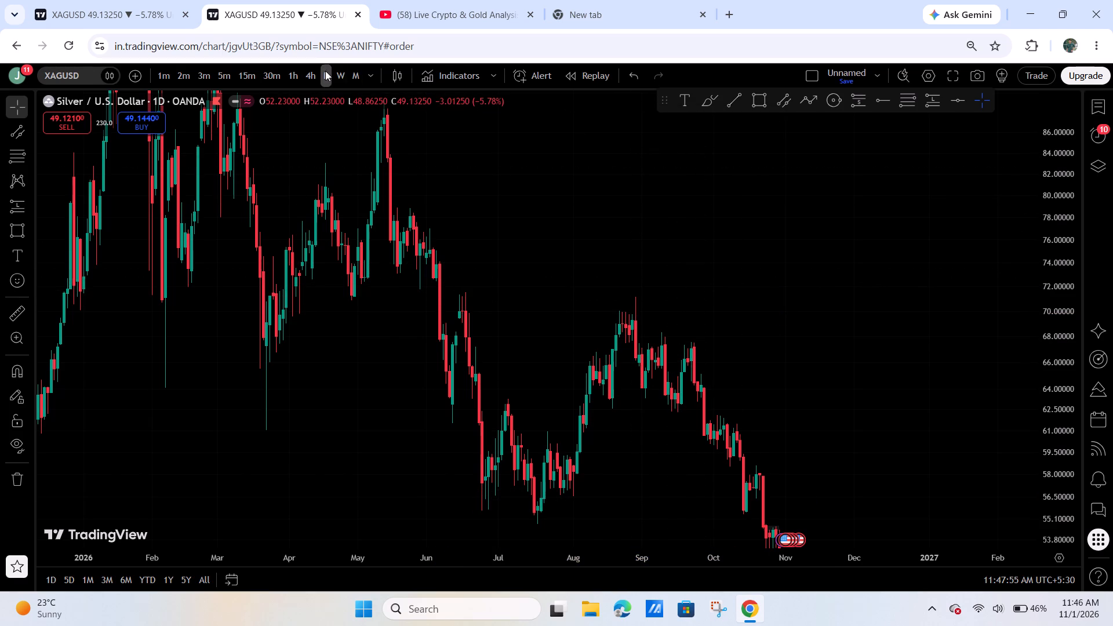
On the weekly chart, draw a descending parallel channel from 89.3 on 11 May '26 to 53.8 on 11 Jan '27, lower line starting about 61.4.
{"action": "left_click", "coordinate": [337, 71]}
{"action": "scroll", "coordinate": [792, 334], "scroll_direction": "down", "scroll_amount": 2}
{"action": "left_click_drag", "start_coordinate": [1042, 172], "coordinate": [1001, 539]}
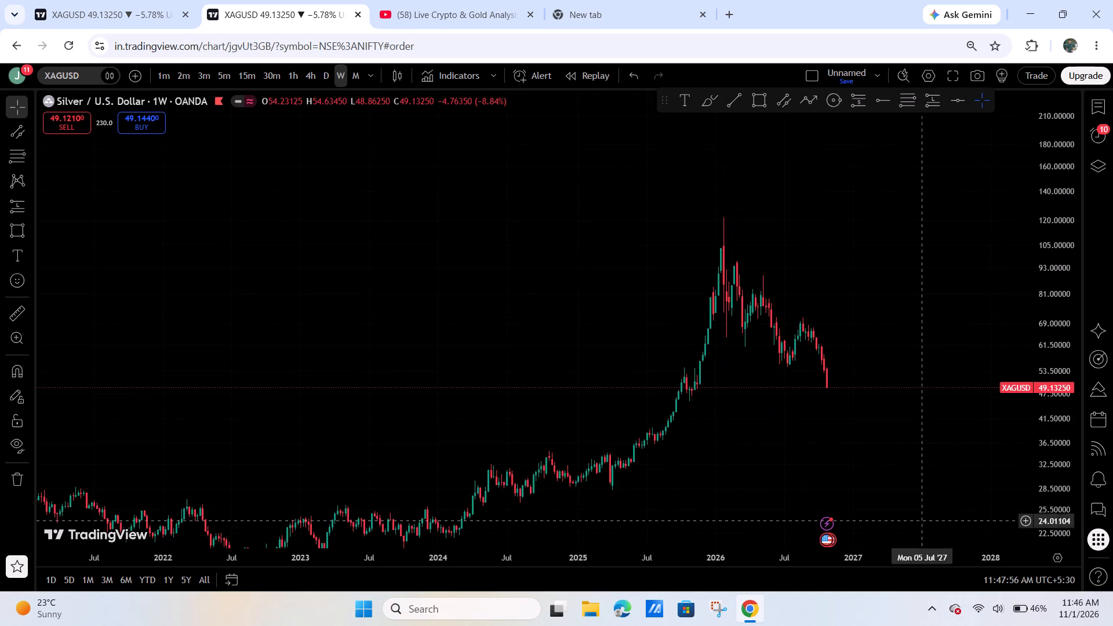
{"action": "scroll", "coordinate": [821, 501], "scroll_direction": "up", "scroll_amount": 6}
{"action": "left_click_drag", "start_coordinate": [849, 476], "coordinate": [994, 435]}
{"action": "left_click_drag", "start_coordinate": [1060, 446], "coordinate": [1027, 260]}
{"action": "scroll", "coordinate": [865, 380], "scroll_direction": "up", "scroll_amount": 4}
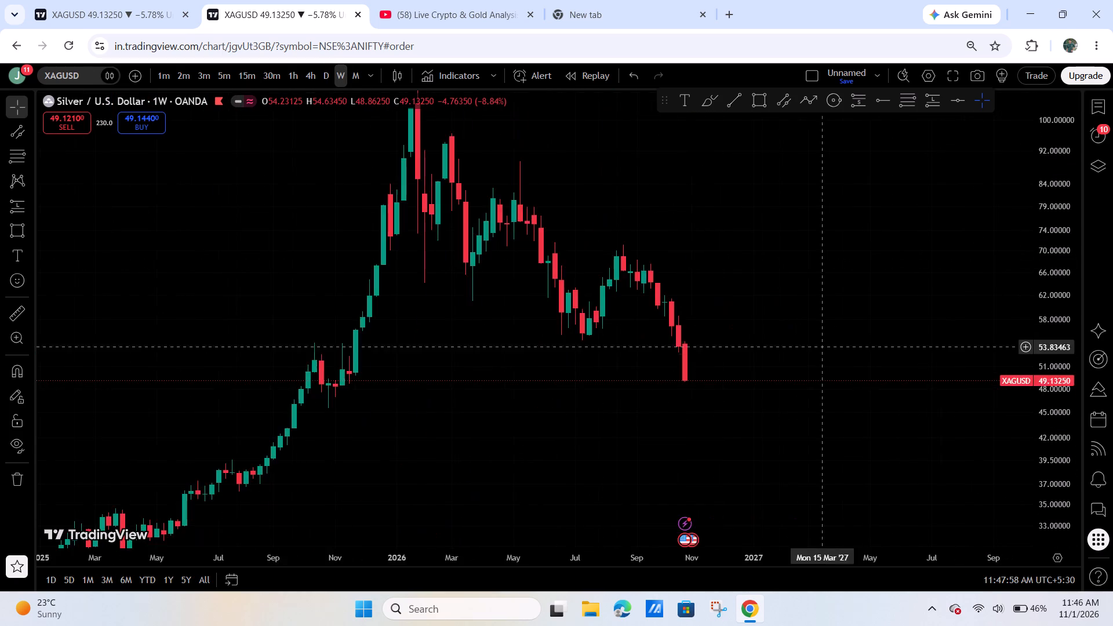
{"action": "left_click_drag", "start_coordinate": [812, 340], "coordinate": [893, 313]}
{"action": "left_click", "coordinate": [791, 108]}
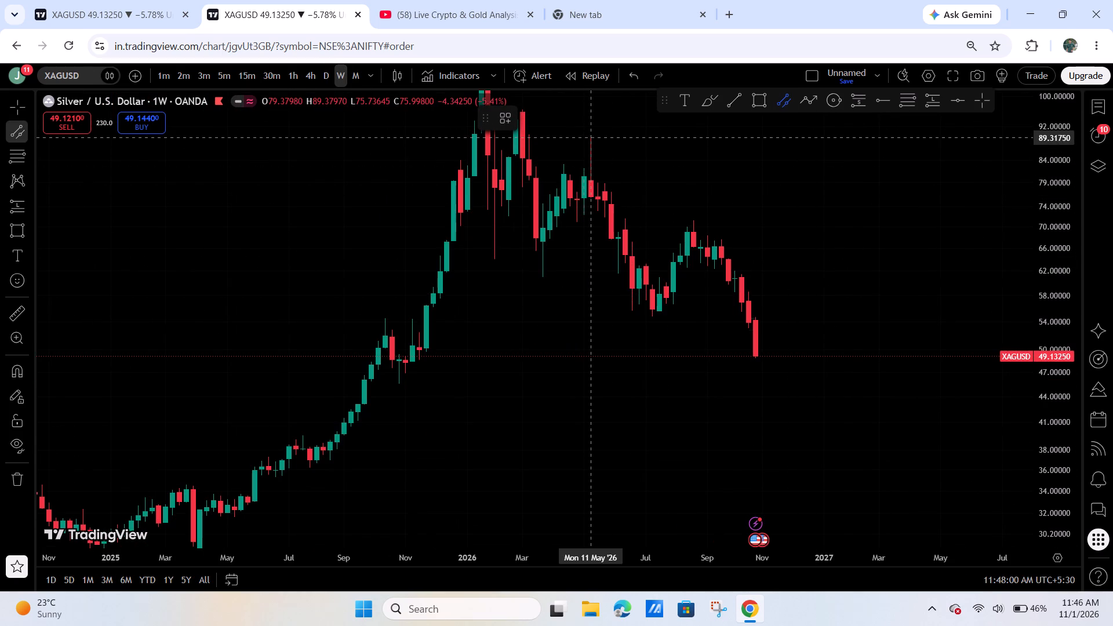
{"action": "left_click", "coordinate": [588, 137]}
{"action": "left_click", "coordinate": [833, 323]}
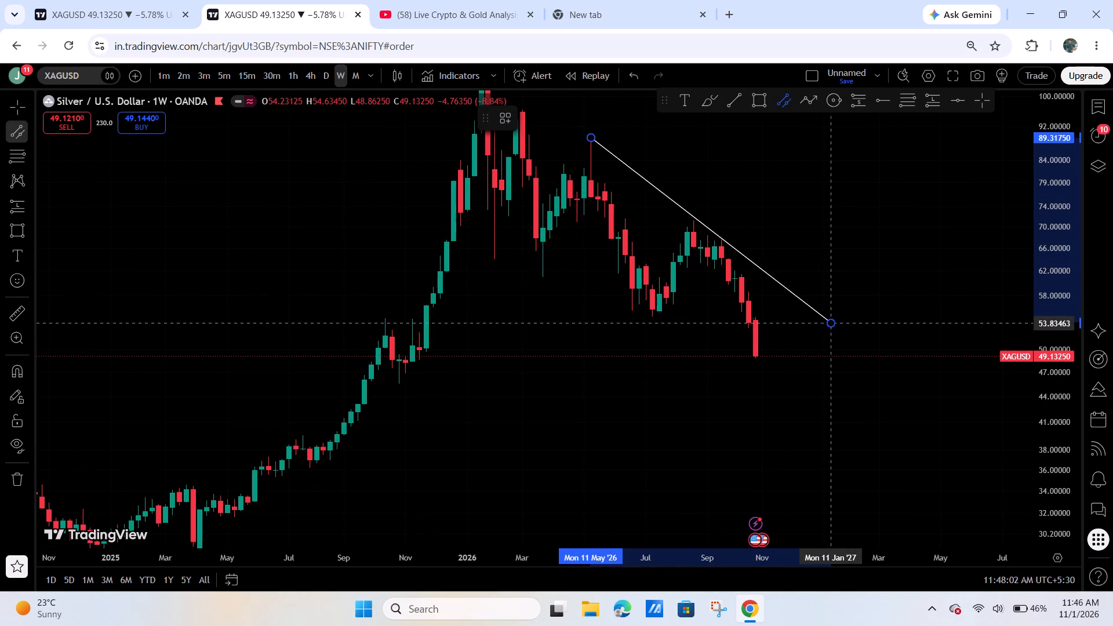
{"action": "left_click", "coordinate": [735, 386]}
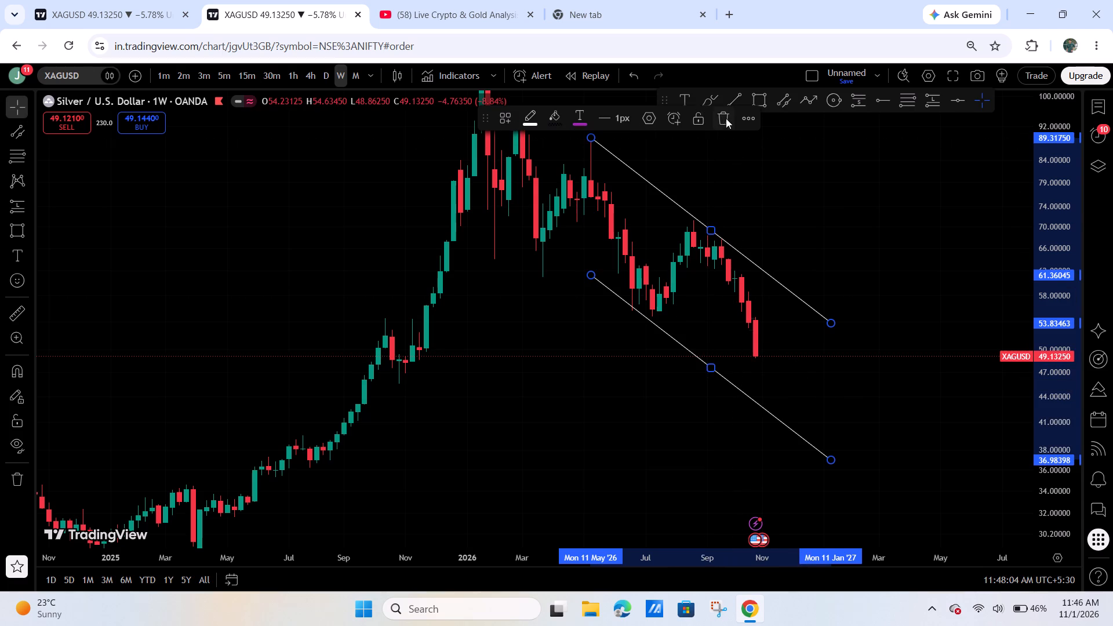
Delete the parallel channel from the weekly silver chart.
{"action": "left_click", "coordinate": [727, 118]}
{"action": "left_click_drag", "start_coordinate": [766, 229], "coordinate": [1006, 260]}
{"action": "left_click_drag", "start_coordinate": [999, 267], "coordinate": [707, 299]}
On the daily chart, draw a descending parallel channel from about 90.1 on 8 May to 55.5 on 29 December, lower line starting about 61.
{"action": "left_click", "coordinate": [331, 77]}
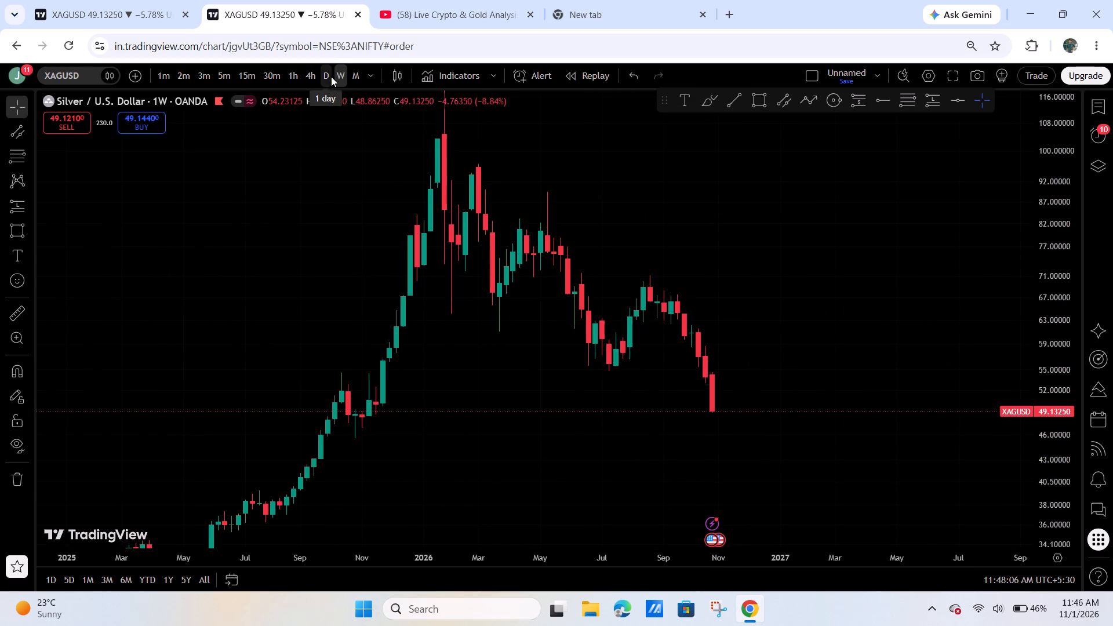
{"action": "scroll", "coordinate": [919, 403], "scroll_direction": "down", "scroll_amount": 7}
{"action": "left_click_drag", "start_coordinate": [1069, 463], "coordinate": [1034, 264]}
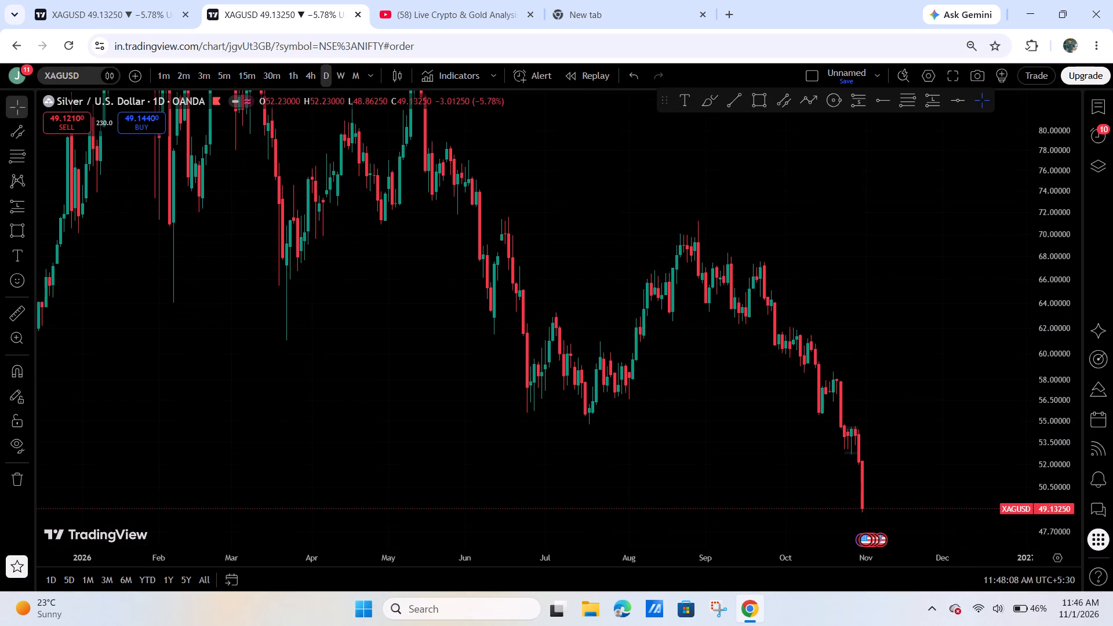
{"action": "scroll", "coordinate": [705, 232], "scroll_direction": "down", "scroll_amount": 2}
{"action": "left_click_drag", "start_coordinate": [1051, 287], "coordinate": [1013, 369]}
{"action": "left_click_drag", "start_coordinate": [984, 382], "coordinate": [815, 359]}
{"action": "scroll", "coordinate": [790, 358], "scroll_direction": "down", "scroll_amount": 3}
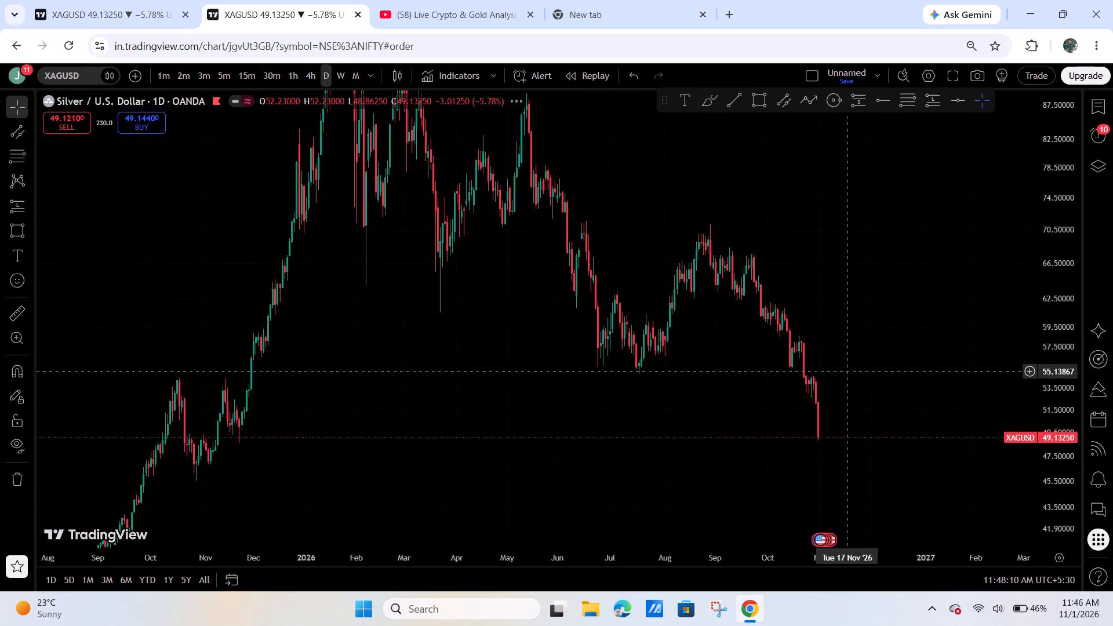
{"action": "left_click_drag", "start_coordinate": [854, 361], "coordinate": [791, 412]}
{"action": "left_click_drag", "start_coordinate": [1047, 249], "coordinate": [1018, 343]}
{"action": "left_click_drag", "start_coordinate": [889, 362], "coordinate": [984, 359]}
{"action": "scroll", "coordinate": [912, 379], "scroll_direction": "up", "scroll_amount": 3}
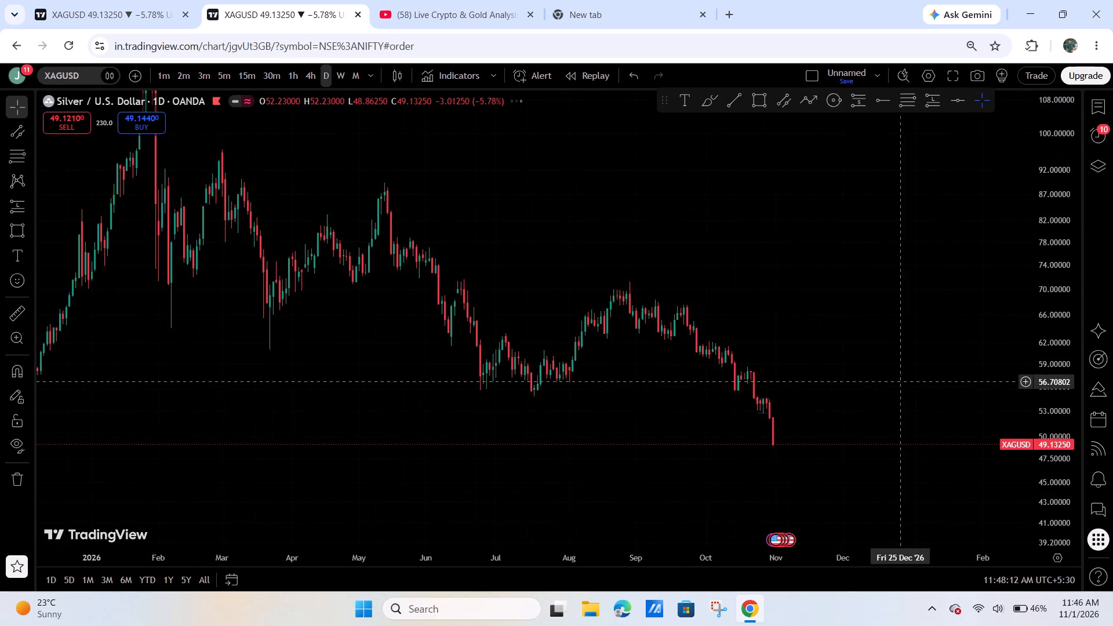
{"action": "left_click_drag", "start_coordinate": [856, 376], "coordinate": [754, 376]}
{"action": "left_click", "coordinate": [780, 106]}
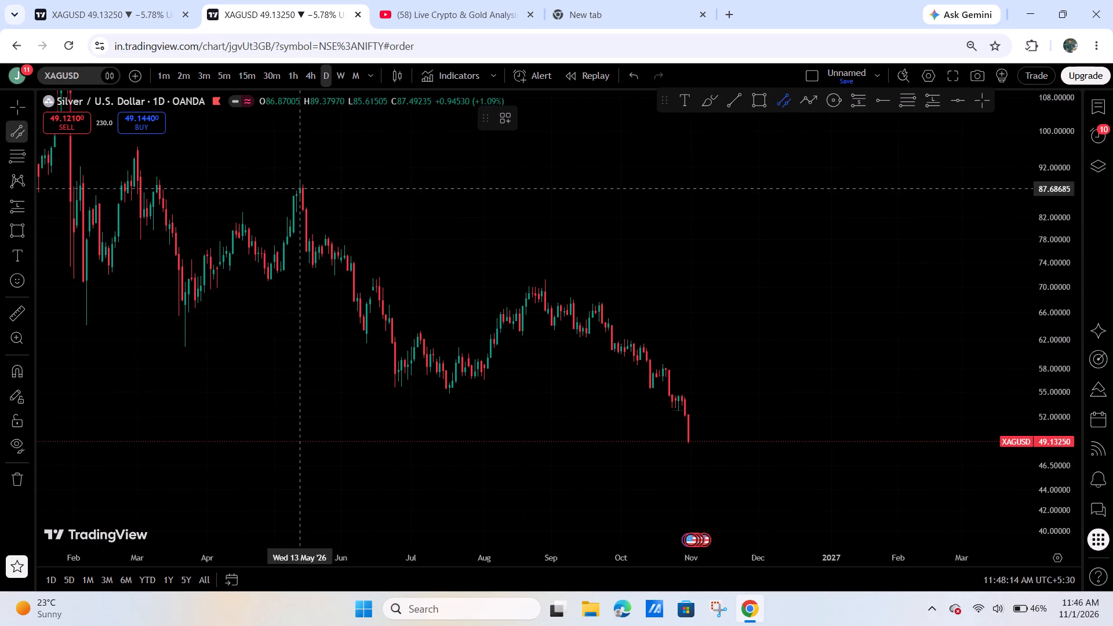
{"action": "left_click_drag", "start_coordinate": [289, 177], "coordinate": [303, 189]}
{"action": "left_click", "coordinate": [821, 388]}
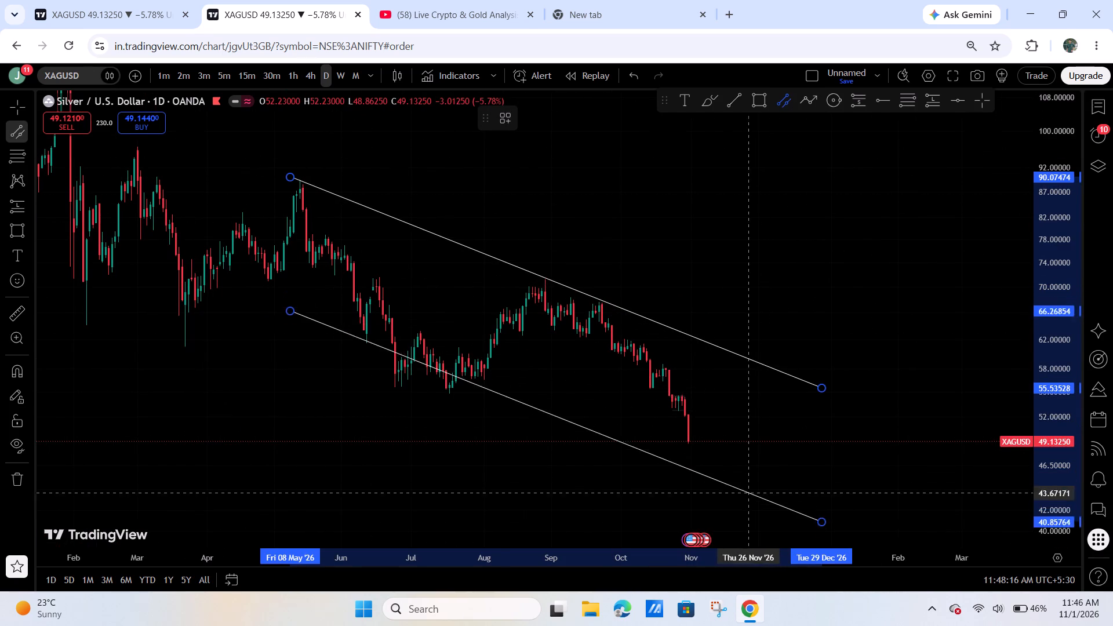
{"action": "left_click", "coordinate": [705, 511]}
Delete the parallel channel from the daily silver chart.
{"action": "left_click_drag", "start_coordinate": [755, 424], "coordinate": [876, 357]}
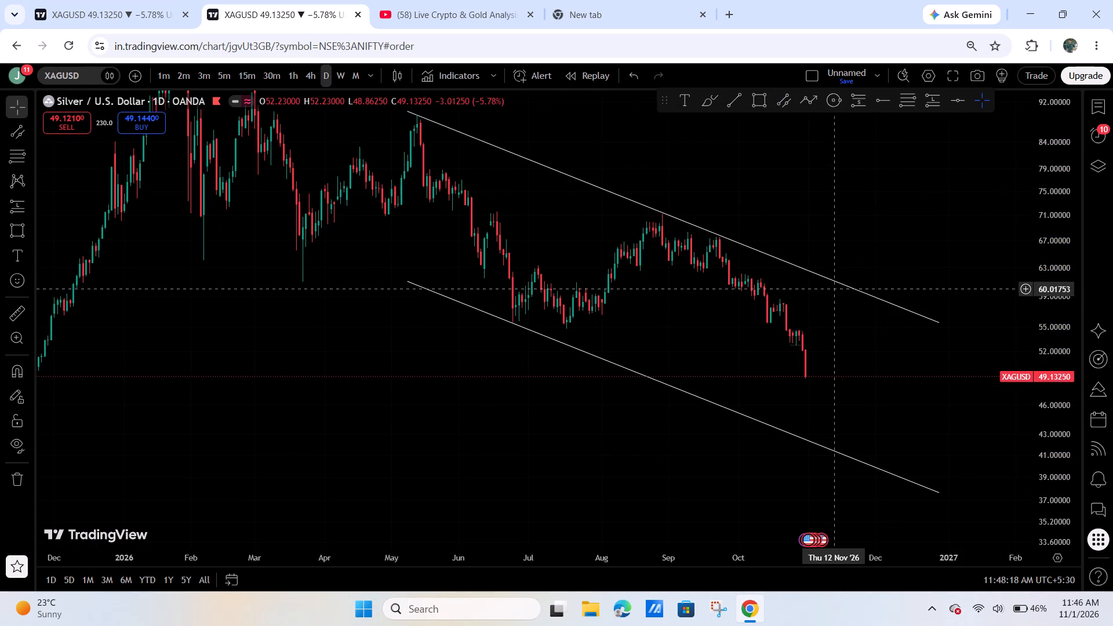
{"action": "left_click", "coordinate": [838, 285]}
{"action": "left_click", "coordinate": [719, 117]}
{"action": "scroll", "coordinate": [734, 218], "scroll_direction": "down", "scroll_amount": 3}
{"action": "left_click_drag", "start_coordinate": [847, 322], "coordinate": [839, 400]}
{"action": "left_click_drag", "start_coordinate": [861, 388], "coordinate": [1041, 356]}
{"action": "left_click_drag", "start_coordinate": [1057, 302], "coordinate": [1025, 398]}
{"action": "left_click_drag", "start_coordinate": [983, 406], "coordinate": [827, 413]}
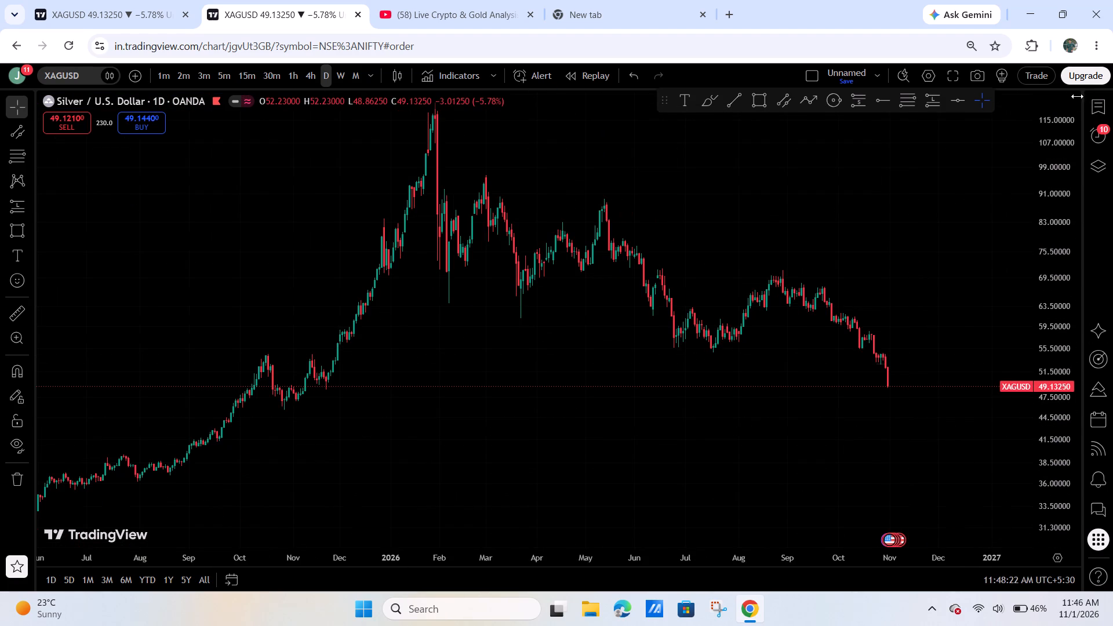
Switch to the empty browser tab and open the TechShark site from its saved shortcut.
{"action": "left_click", "coordinate": [603, 0]}
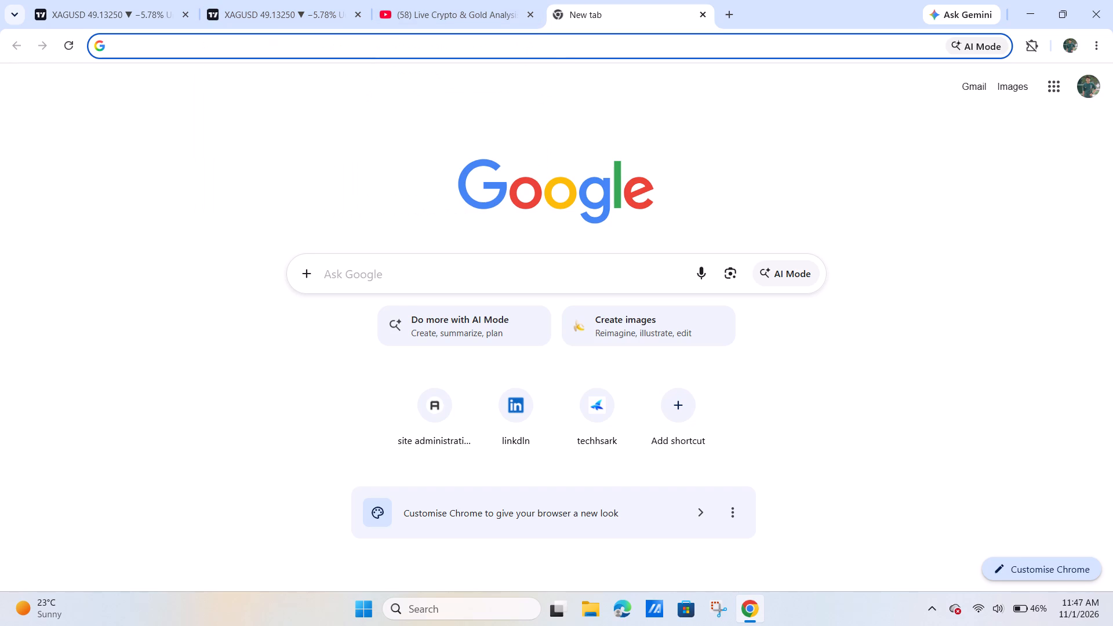
{"action": "left_click", "coordinate": [606, 406]}
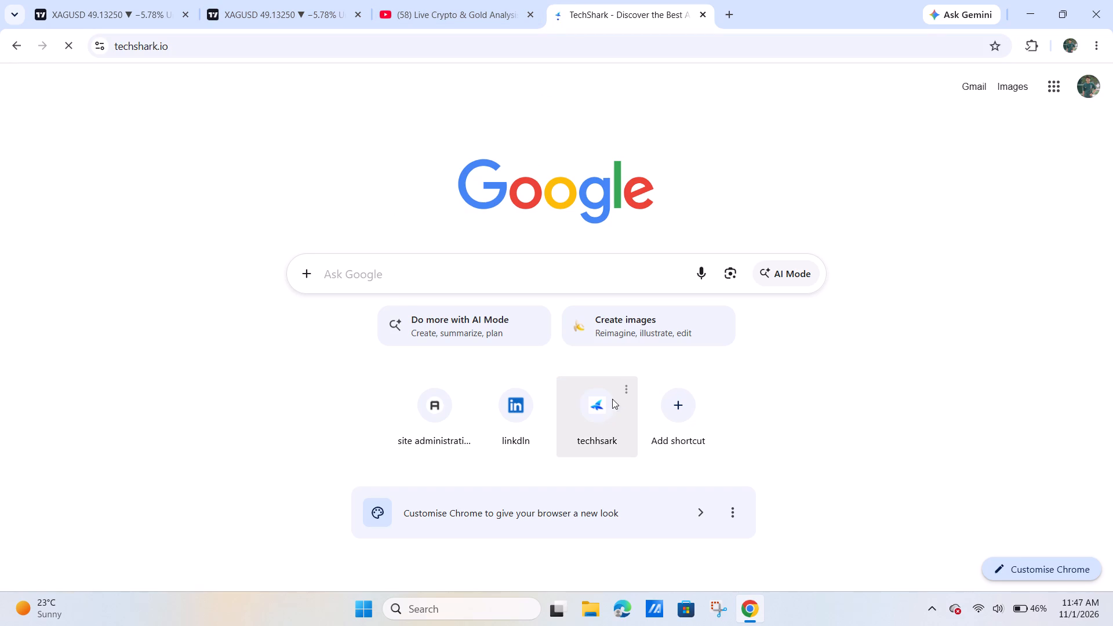